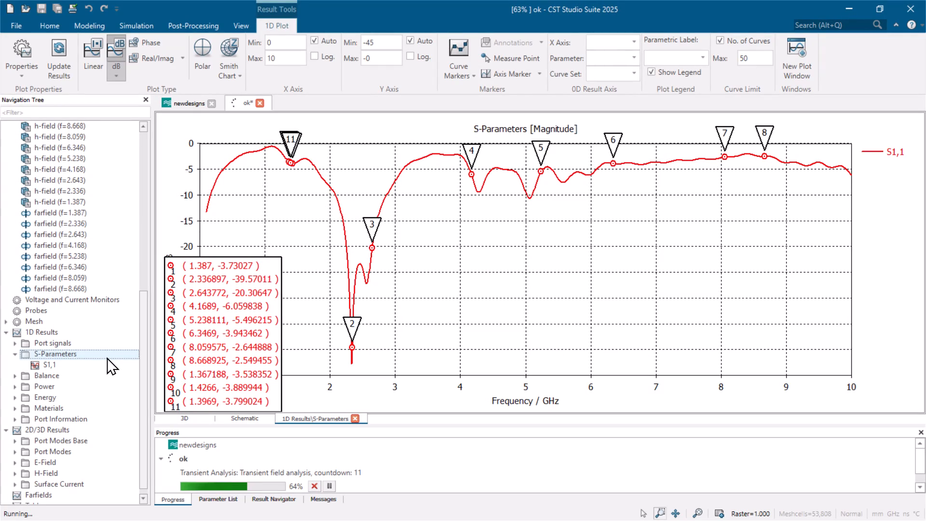
Display the S1,1 curve from the S-parameter results.
click(109, 365)
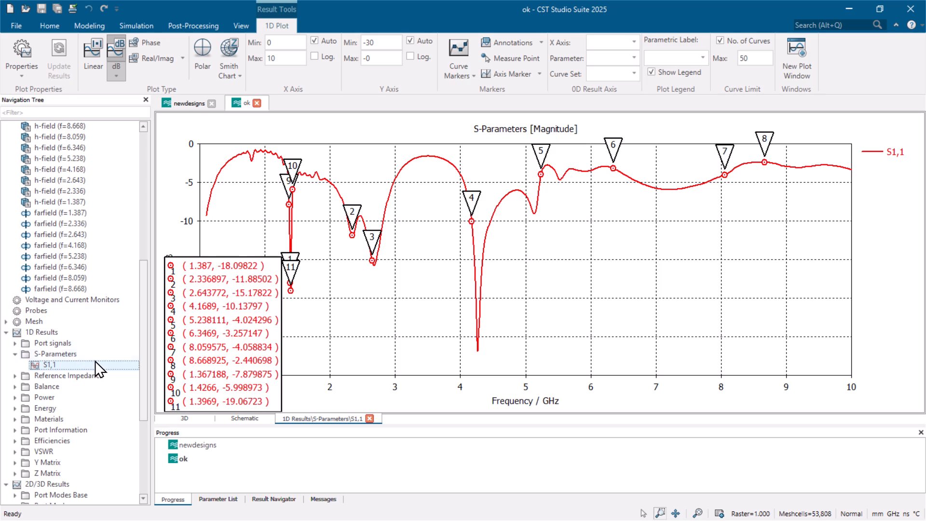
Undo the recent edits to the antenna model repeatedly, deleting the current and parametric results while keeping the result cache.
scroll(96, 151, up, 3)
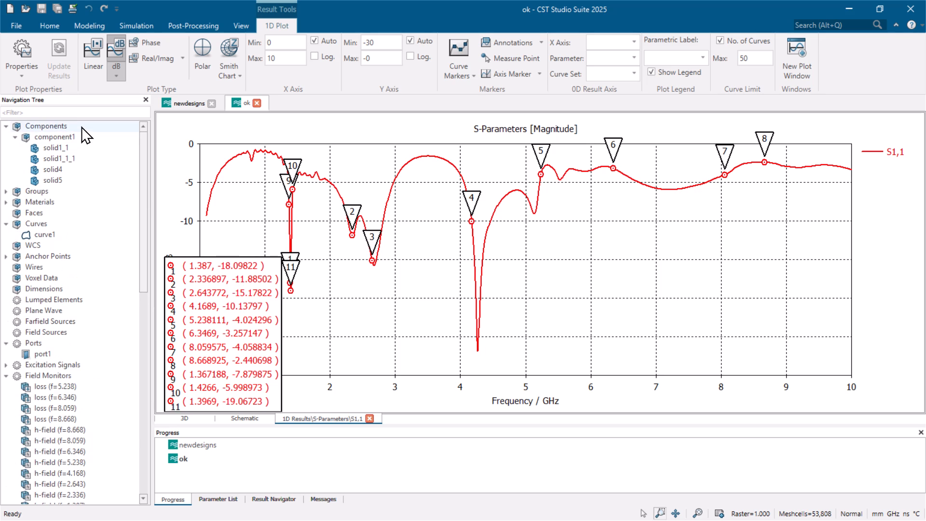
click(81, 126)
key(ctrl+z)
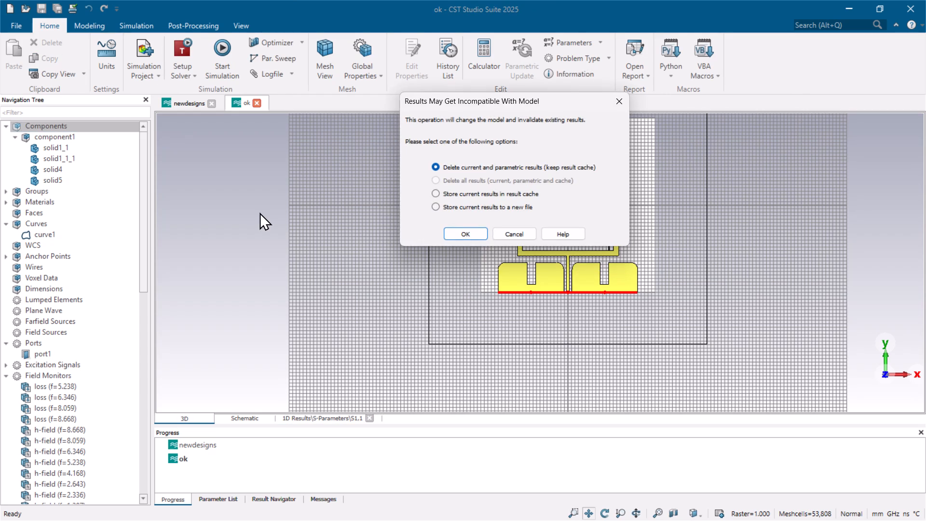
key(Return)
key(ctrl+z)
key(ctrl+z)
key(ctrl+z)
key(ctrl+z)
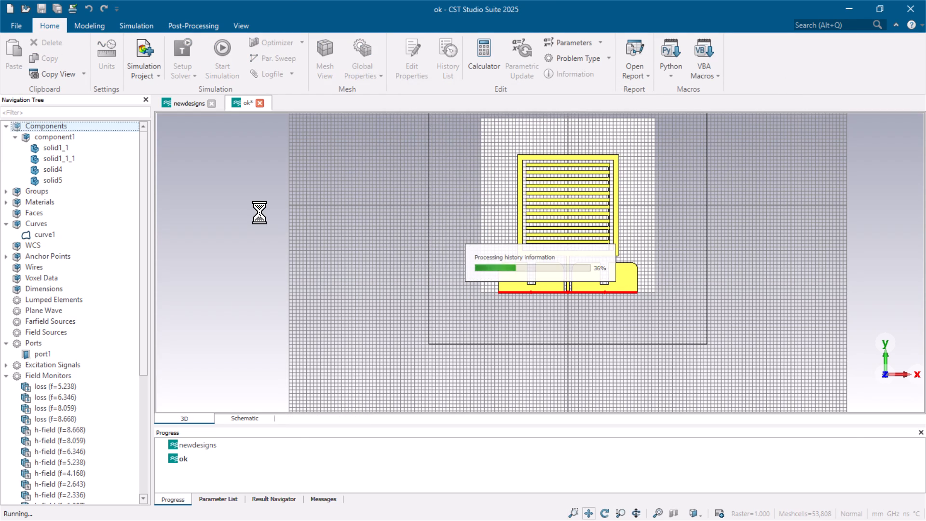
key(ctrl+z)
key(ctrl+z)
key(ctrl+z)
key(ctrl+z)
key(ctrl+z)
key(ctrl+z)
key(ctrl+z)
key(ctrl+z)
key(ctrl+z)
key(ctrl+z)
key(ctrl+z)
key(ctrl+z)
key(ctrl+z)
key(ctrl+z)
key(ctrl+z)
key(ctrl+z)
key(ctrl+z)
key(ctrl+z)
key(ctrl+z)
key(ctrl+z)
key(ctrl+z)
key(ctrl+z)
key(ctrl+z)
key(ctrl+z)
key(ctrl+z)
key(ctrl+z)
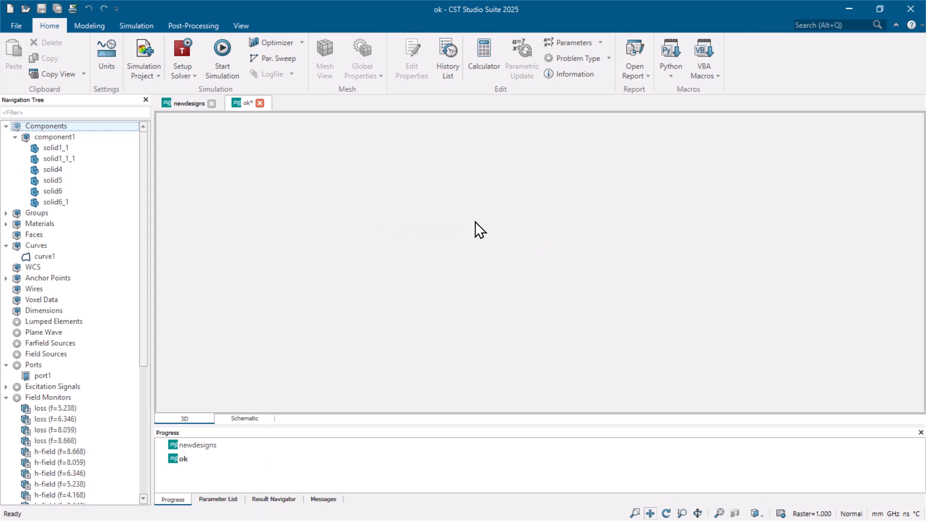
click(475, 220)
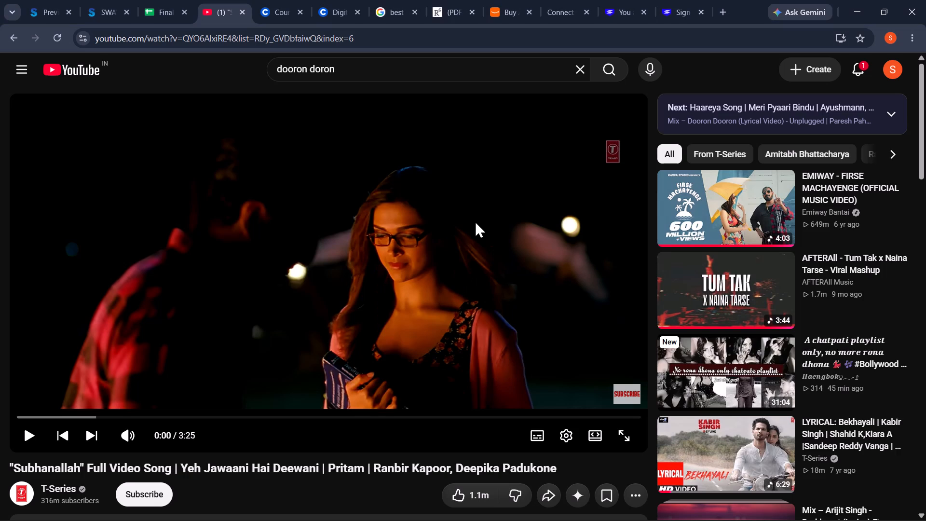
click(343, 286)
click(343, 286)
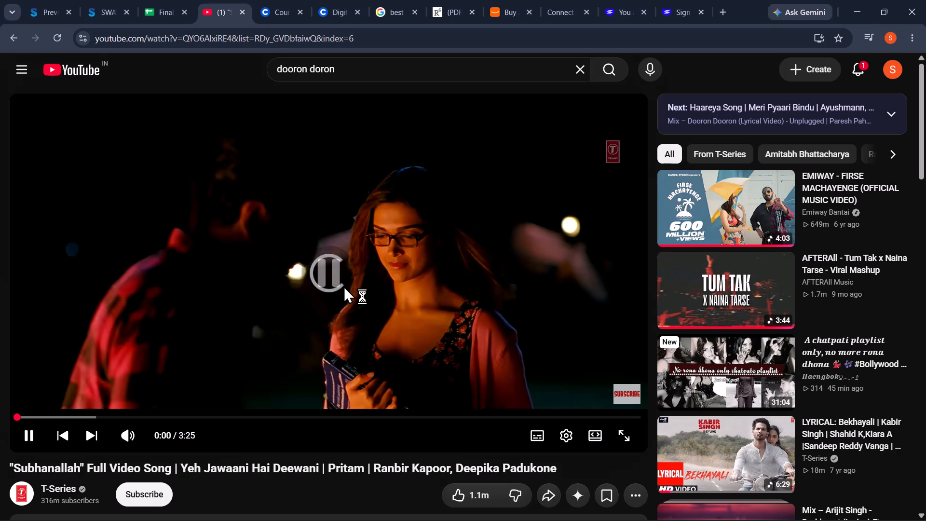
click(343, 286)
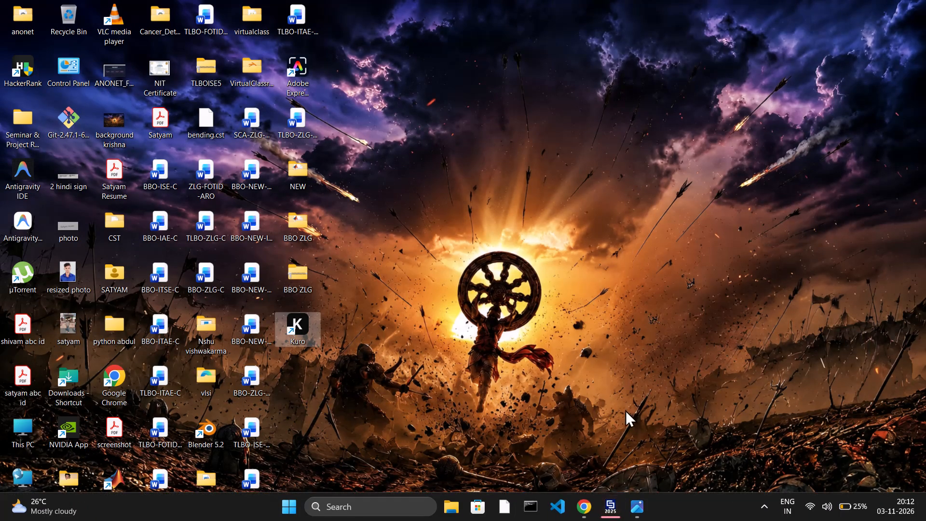
Switch back to CST Studio Suite, dismiss the crash report without opening the dump location, and maximize the window.
click(605, 505)
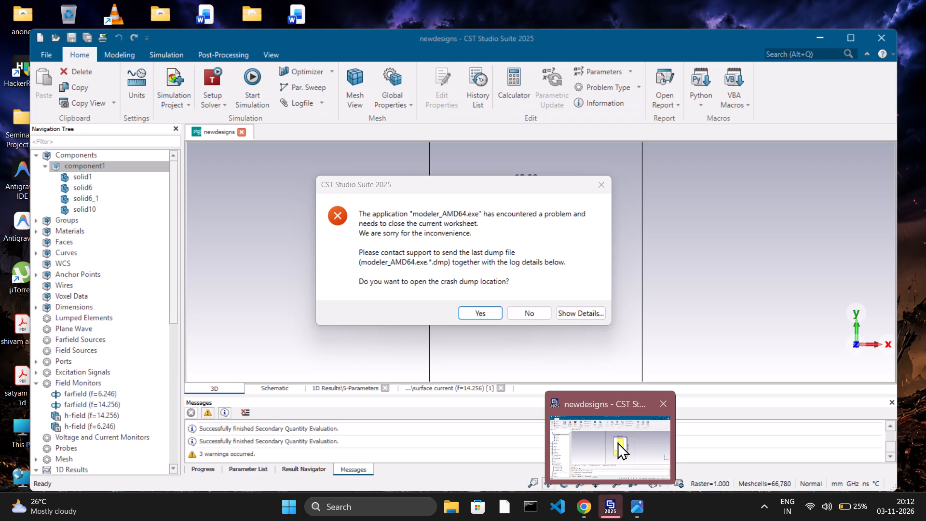
click(617, 442)
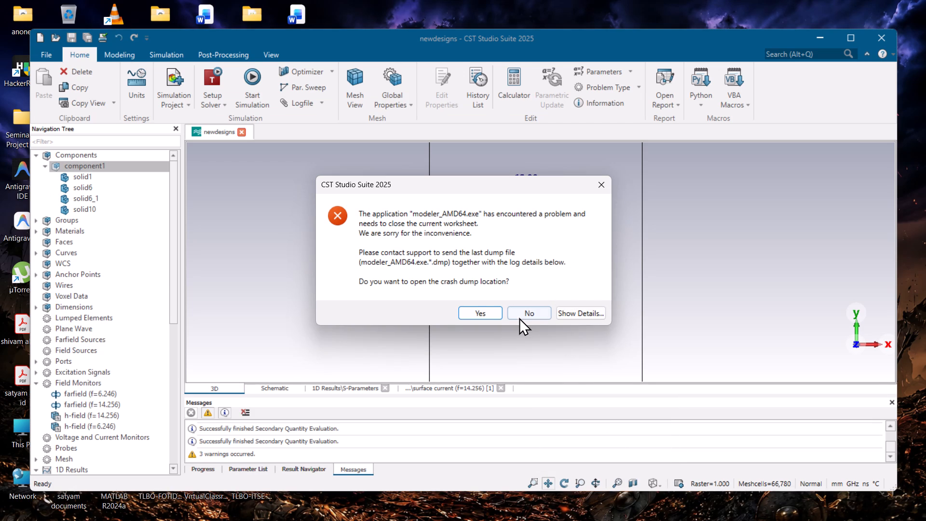
click(519, 317)
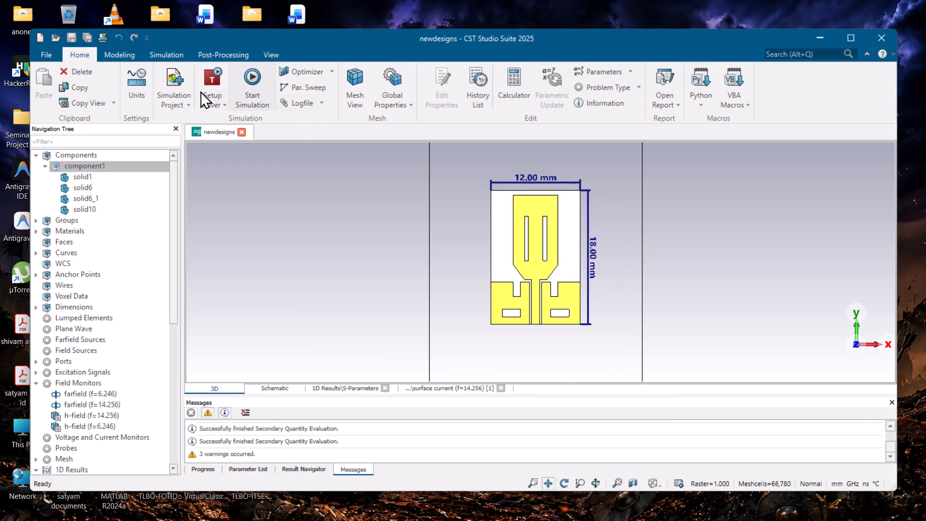
click(849, 38)
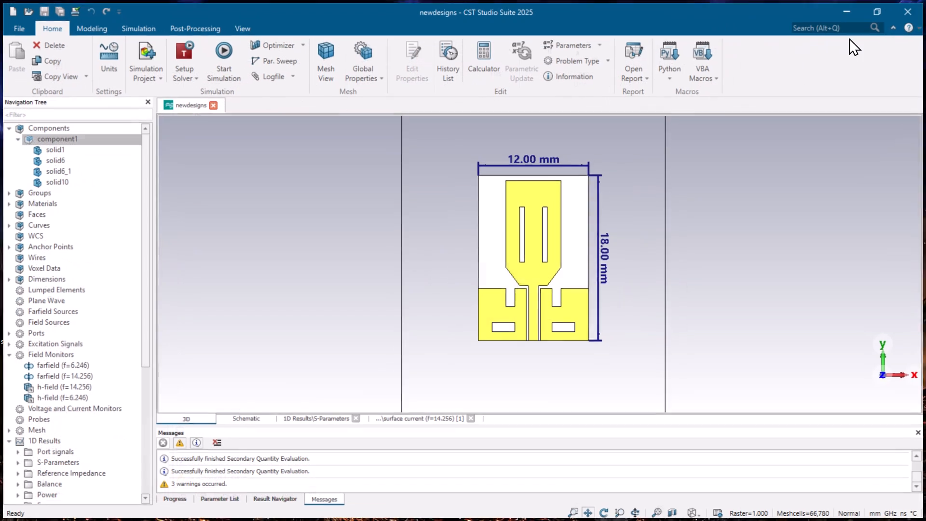
Open the ok.cst project from the CST folder, declining the AutoRecover version.
click(16, 21)
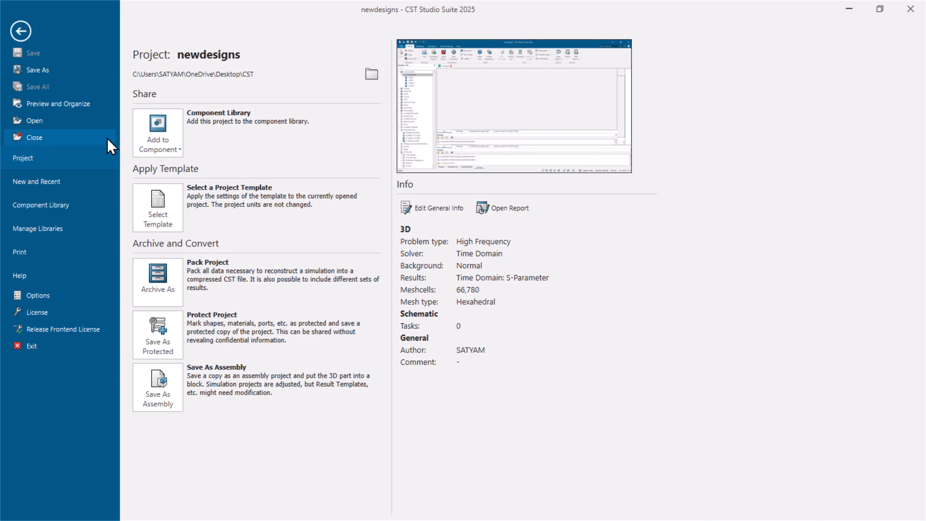
click(77, 125)
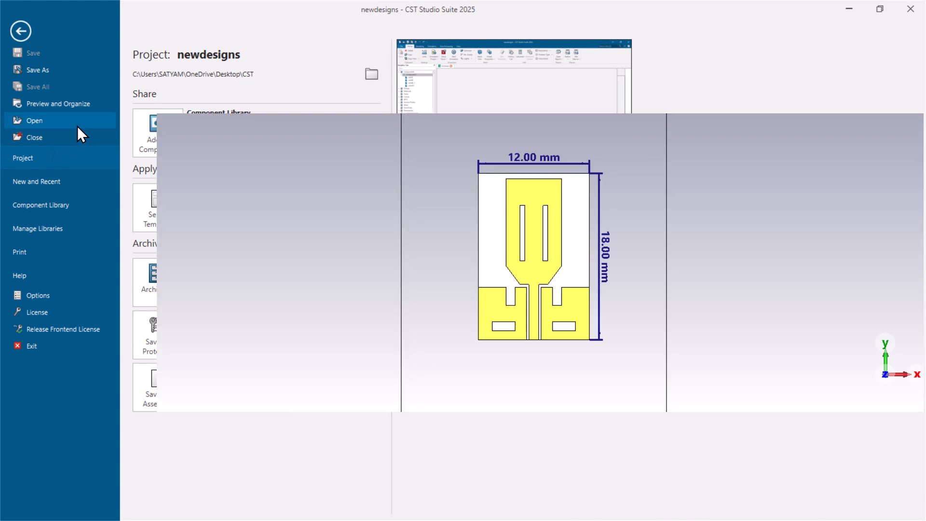
scroll(375, 284, down, 6)
scroll(375, 284, up, 1)
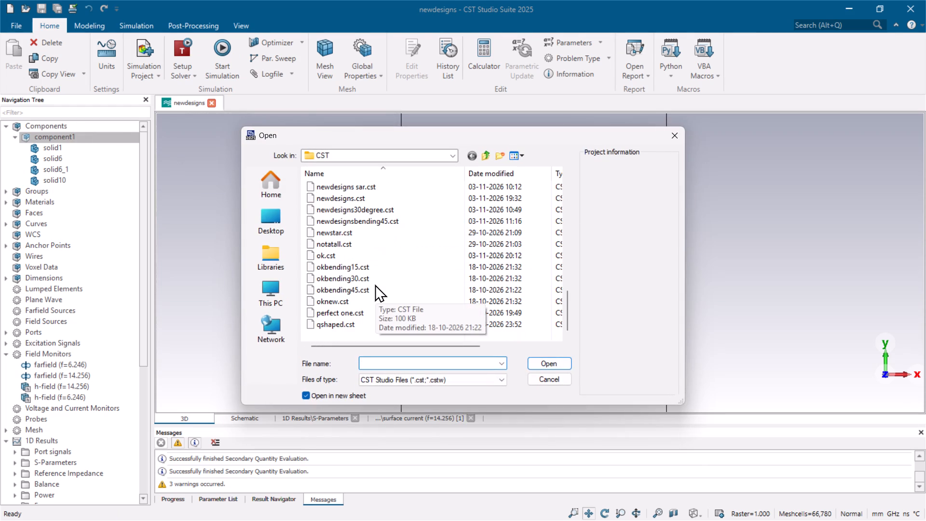
scroll(375, 284, up, 1)
click(353, 302)
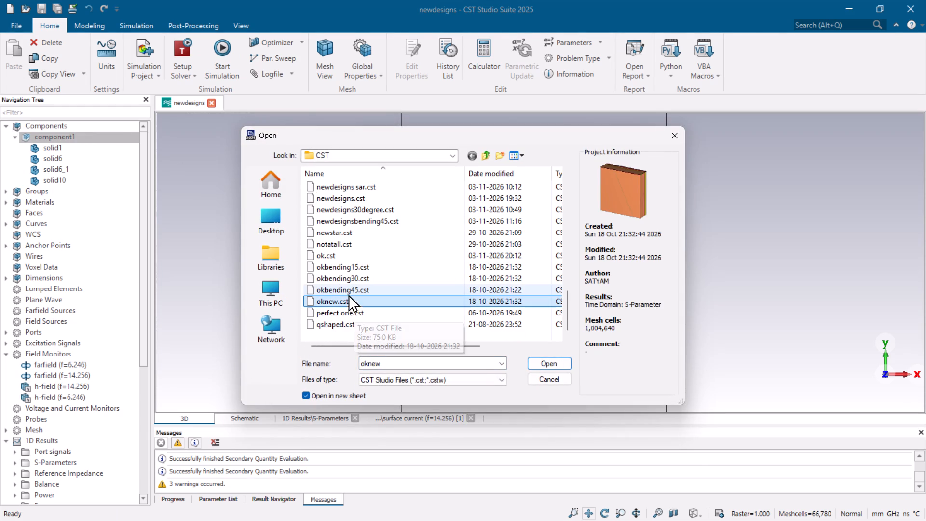
click(347, 312)
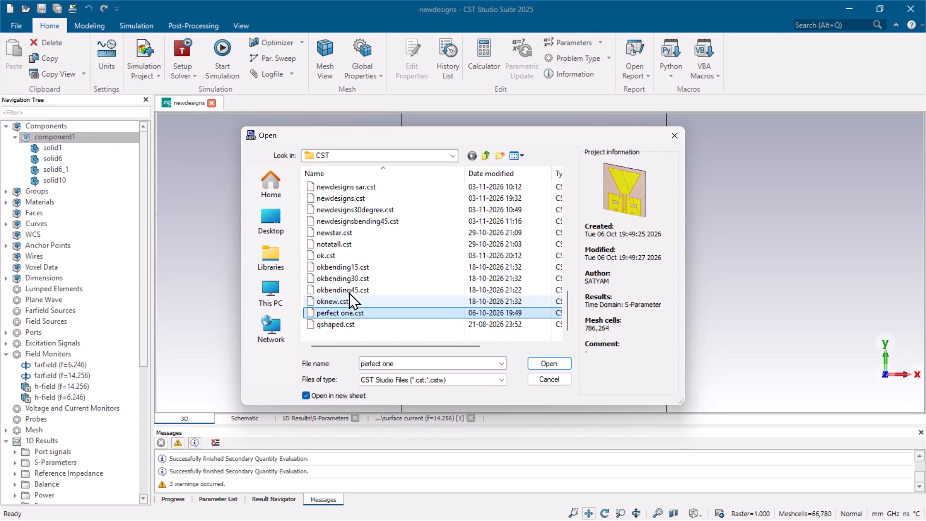
click(353, 257)
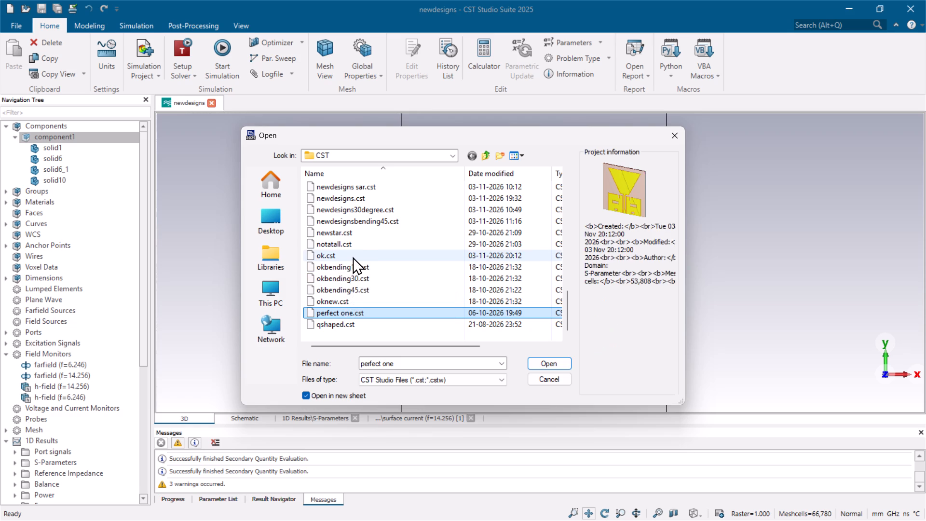
click(545, 369)
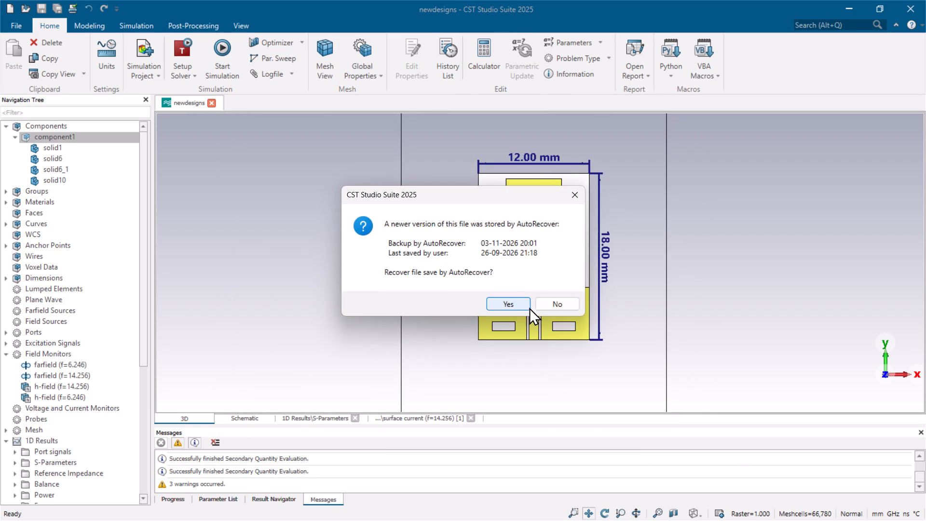
click(541, 302)
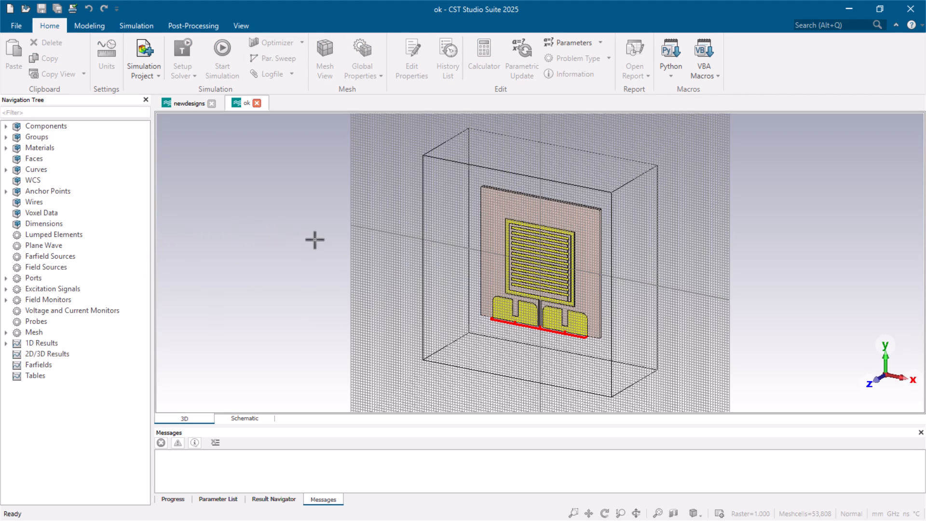
Undo the model edits step by step until the notches and rectangular pieces are gone from both ground patches.
key(ctrl+z)
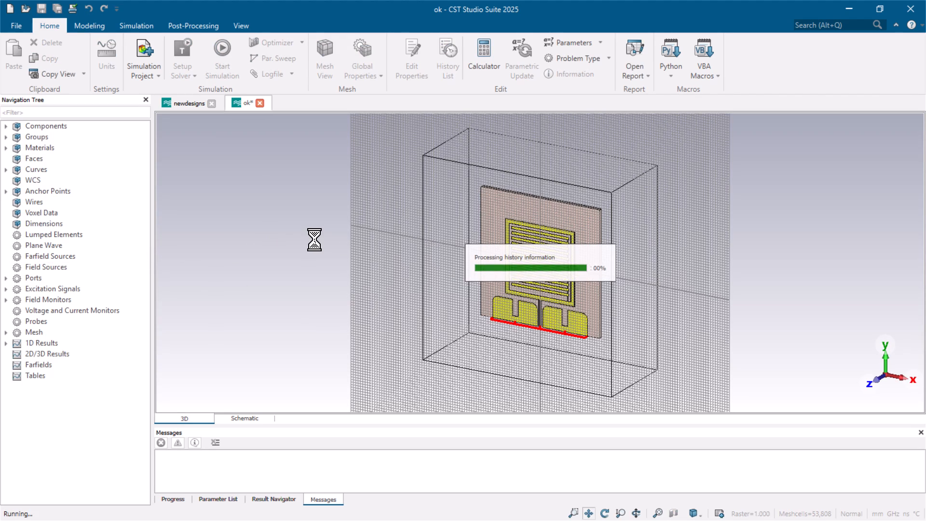
key(ctrl+z)
key(ctrl+z)
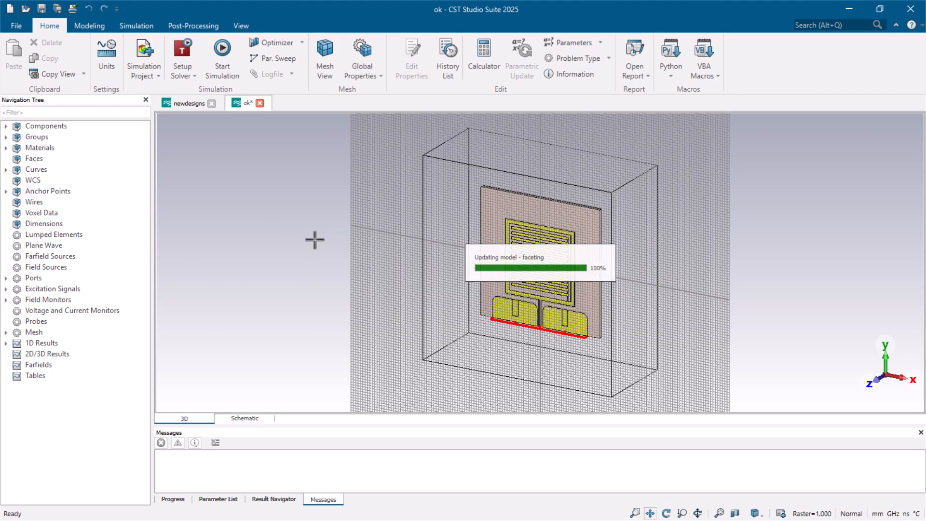
key(ctrl+z)
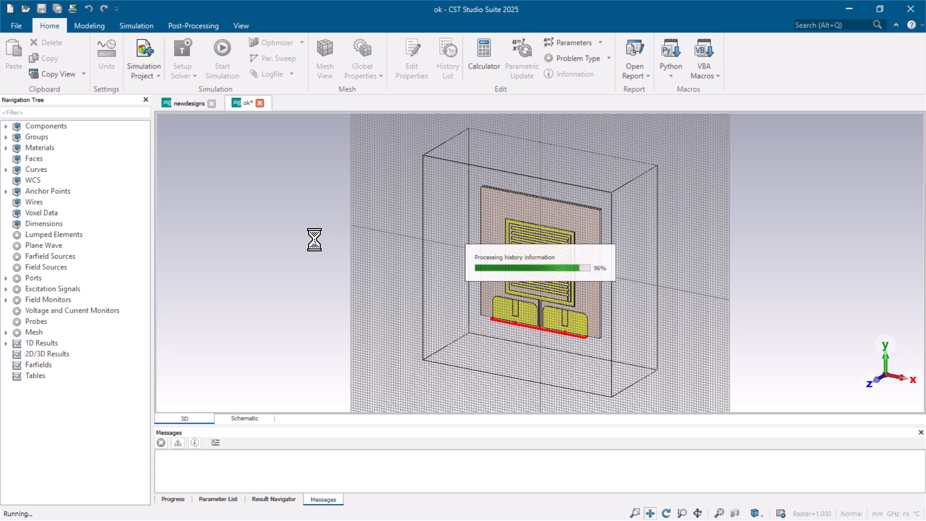
key(ctrl+z)
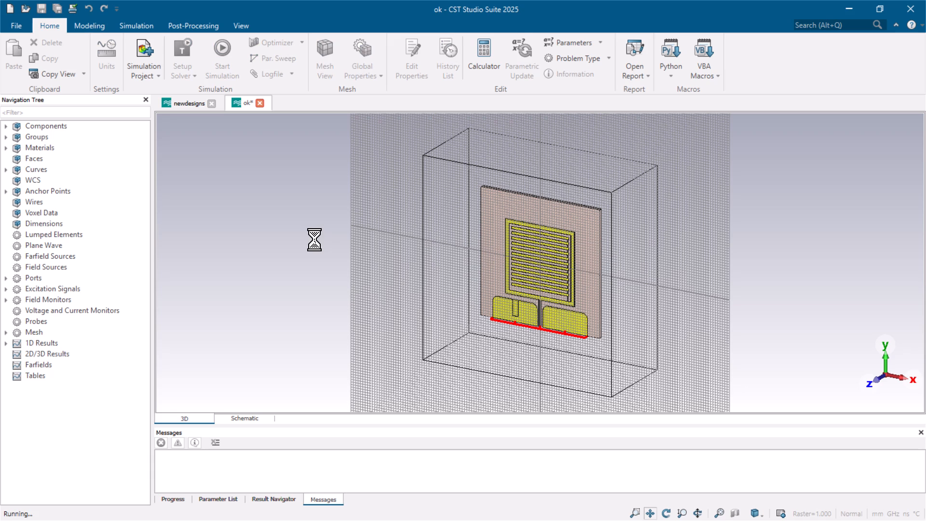
key(ctrl+z)
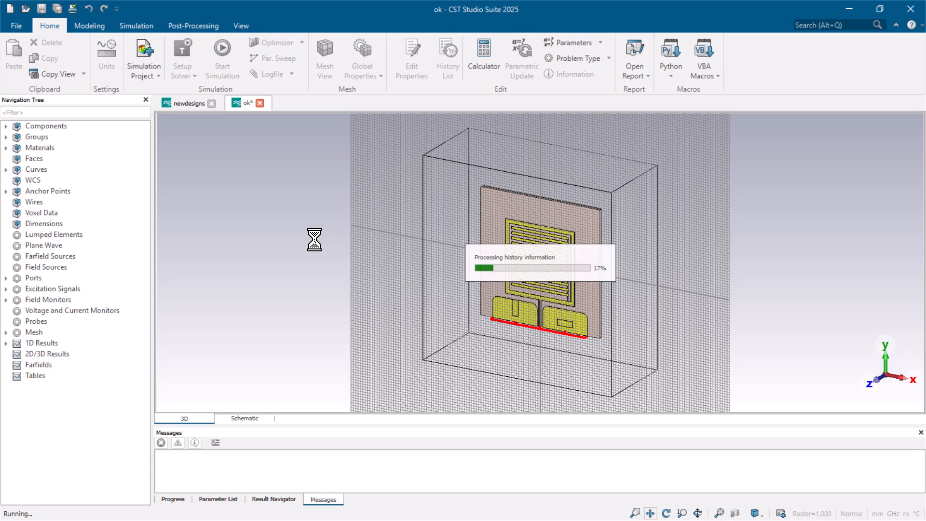
key(ctrl+z)
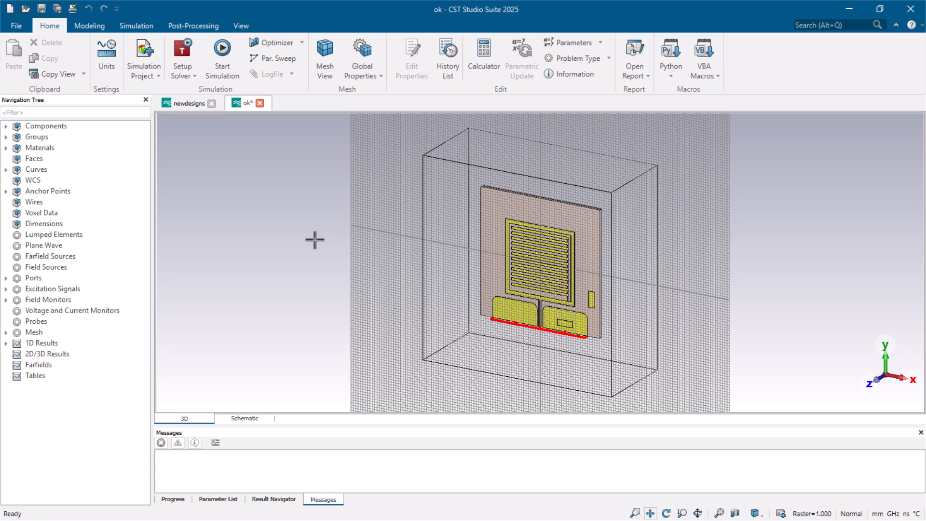
key(ctrl+z)
key(ctrl+z)
key(ctrl+z)
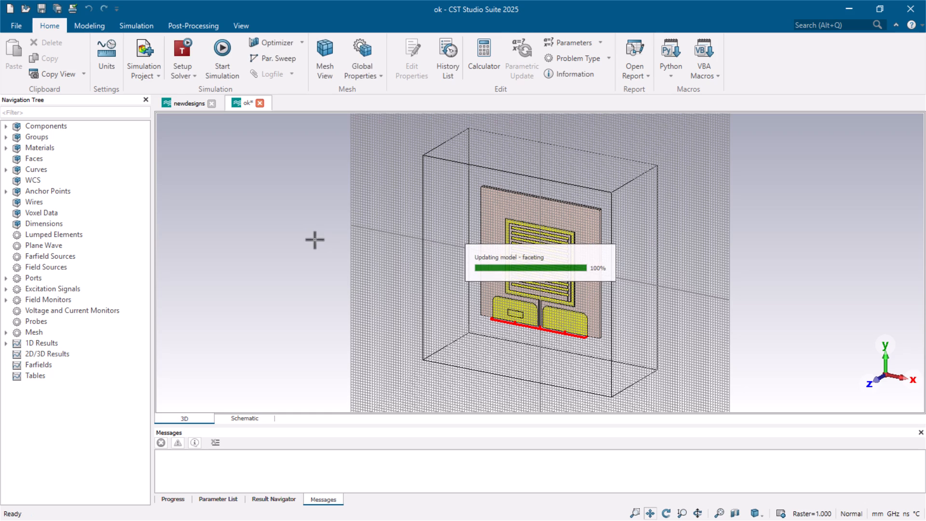
key(ctrl+z)
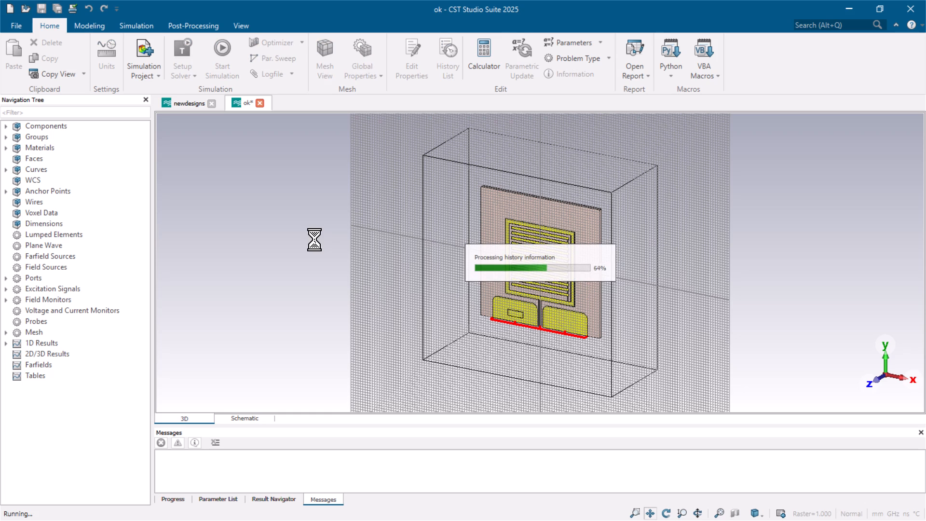
key(ctrl+z)
key(ctrl+z)
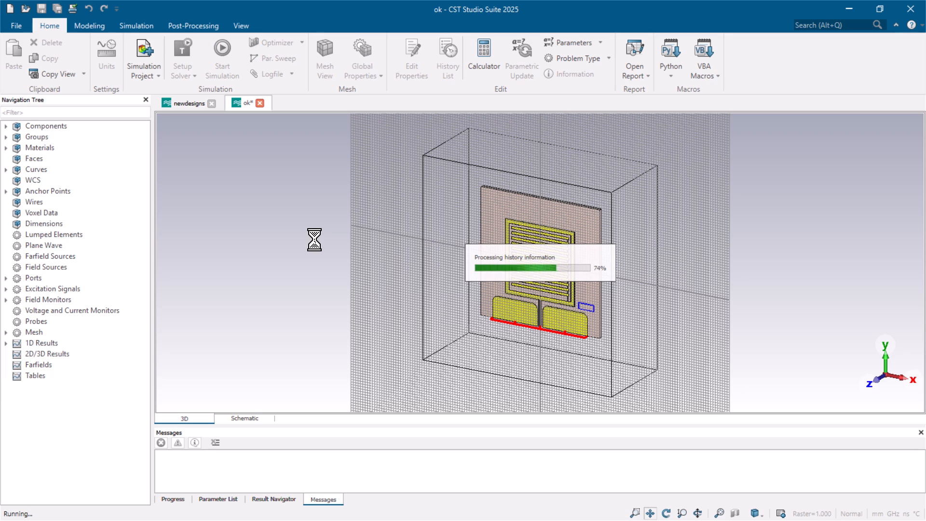
key(ctrl+z)
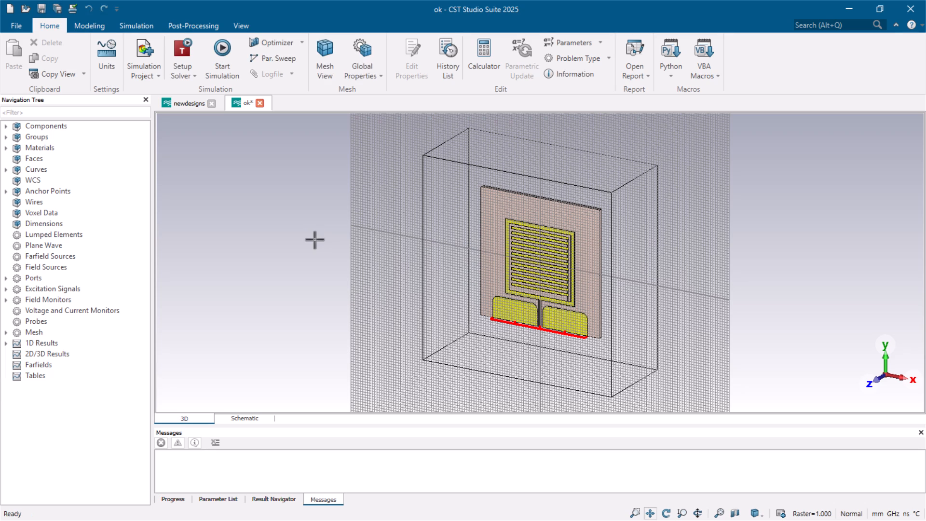
key(ctrl+z)
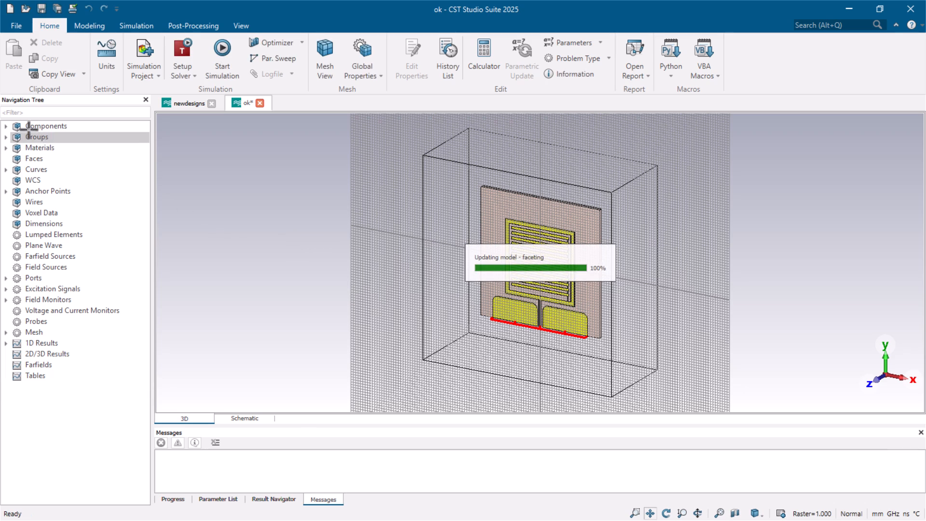
Expand the component tree down to the solids of component1, select component1, and save the ok project.
click(8, 130)
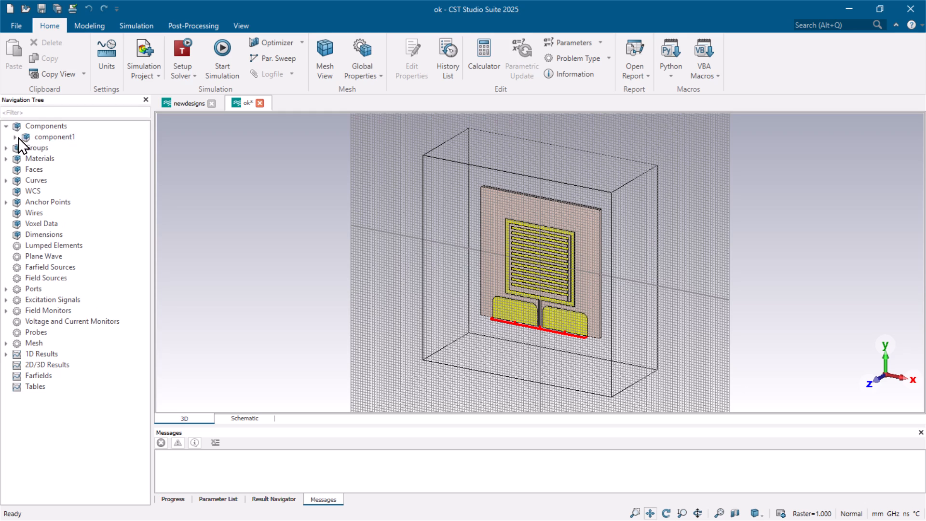
click(17, 137)
click(48, 139)
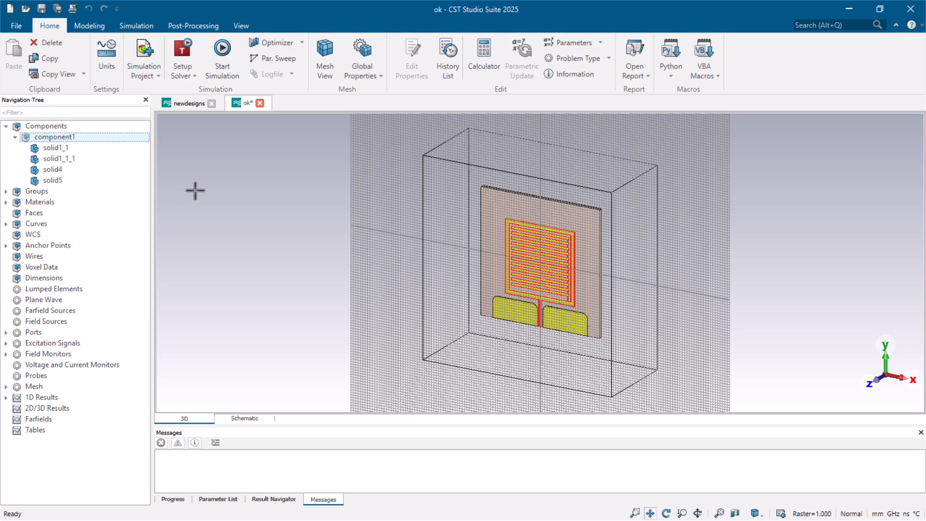
key(ctrl+s)
key(ctrl+s)
key(ctrl+s)
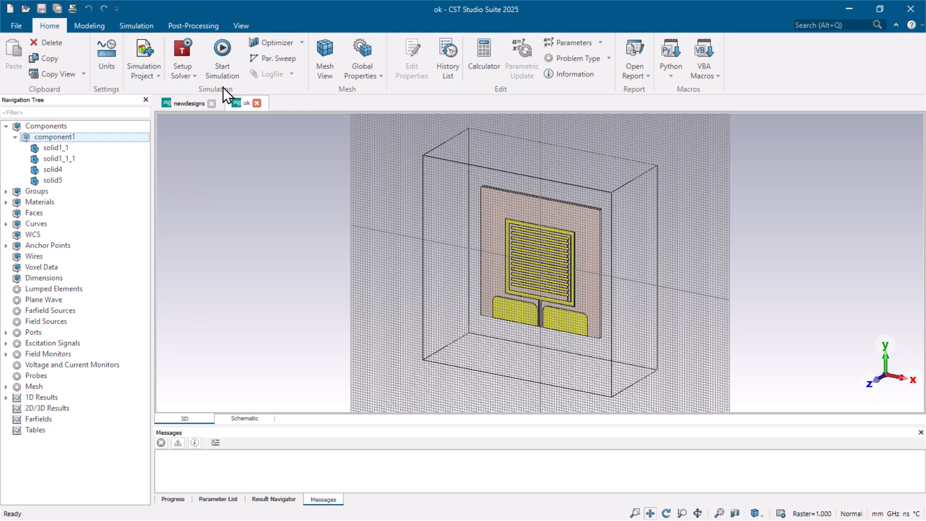
Close CST Studio Suite and the image viewer showing the S-parameter screenshot.
click(925, 0)
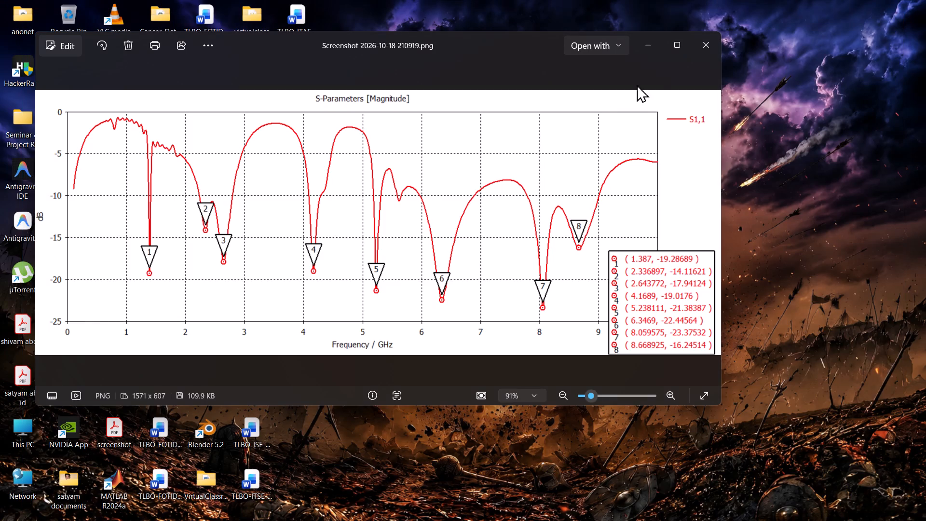
click(707, 48)
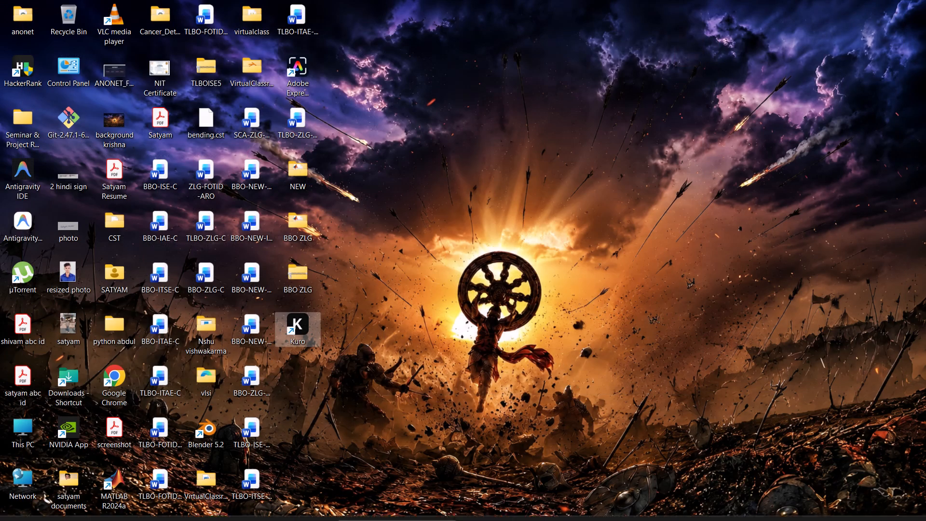
click(414, 512)
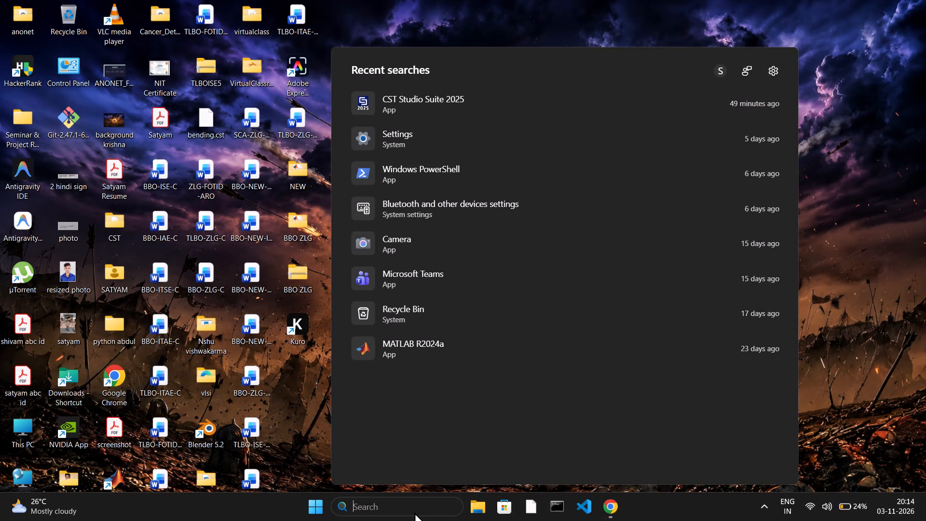
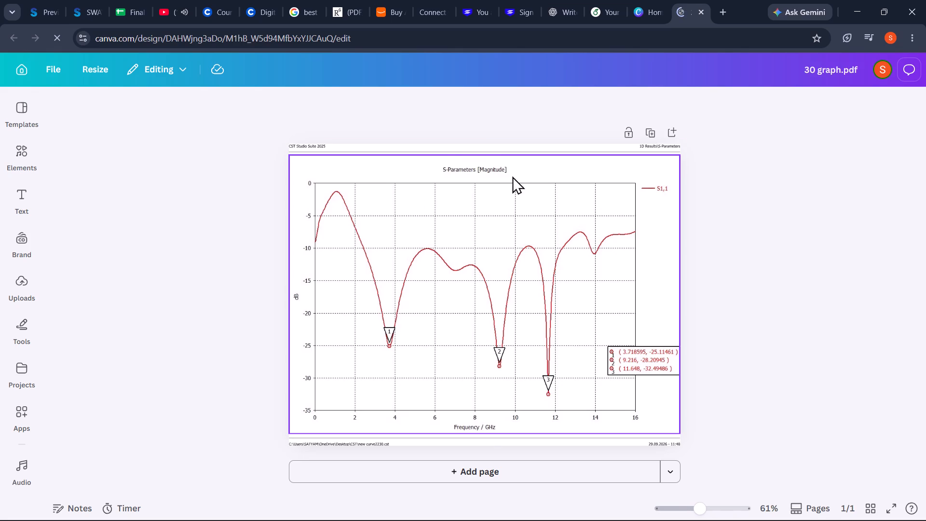
Move the "CST Studio Suite 2025" header strip off the page above the S-parameter plot in the 30 graph.pdf design.
drag(380, 148, 324, 146)
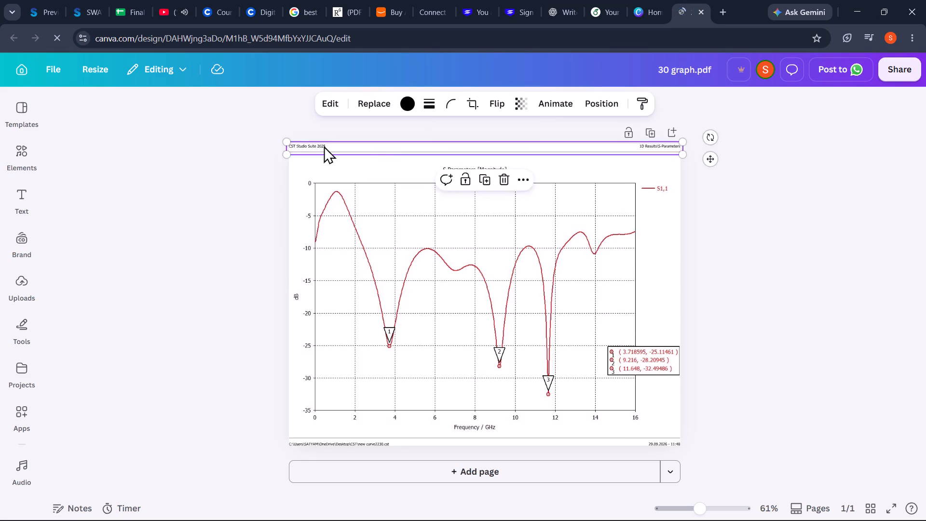
drag(324, 146, 224, 96)
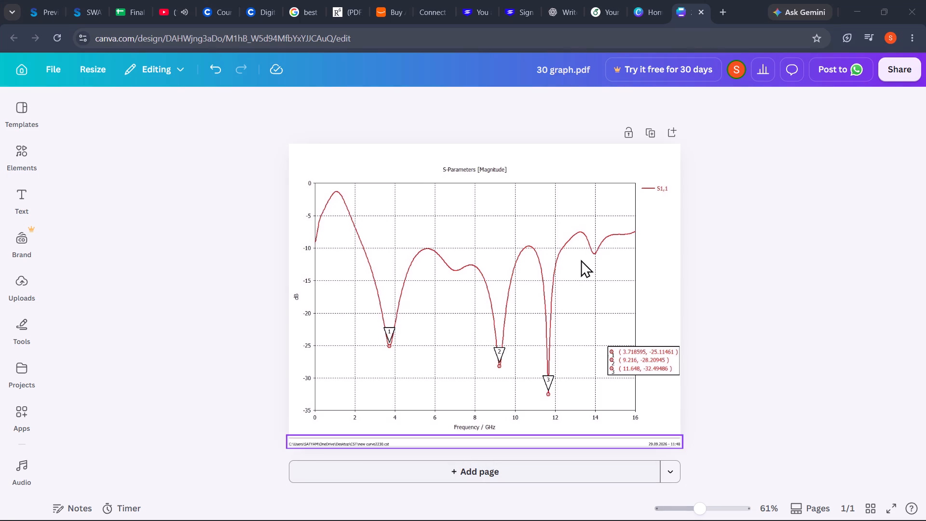
Switch to Overleaf's project list and dismiss the premium plan discount offer.
click(337, 11)
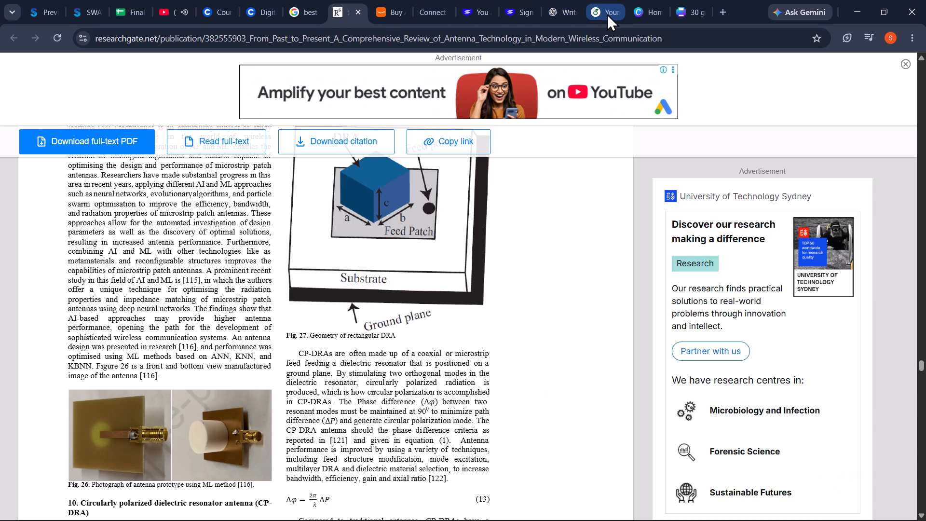
click(607, 14)
click(595, 14)
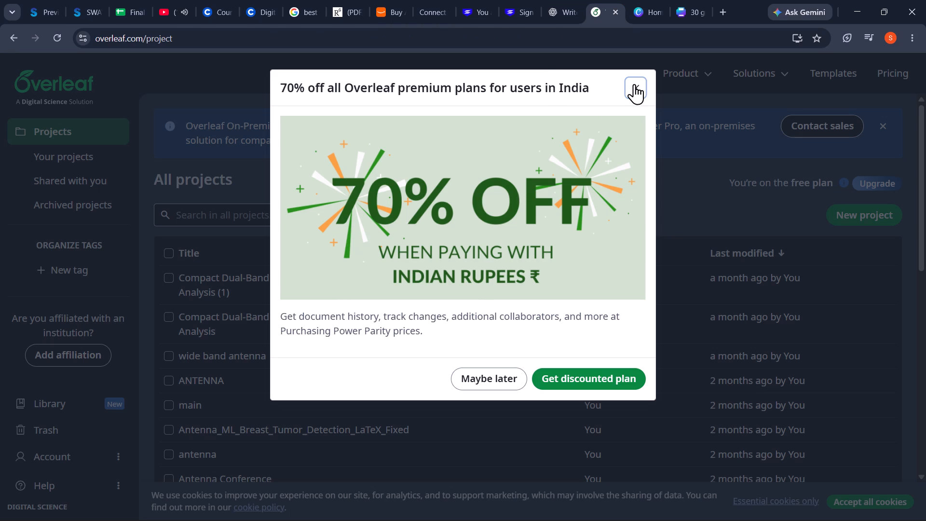
click(634, 84)
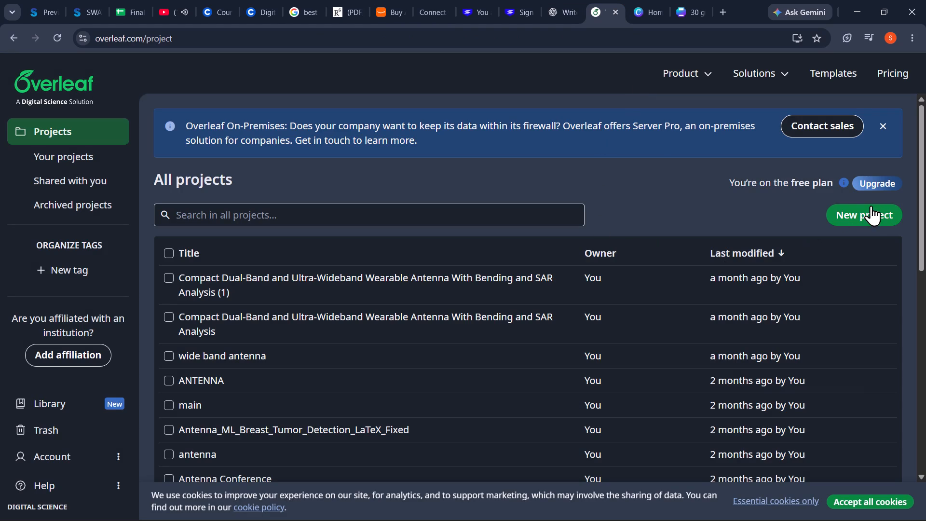
Start a new blank project in Overleaf.
click(865, 214)
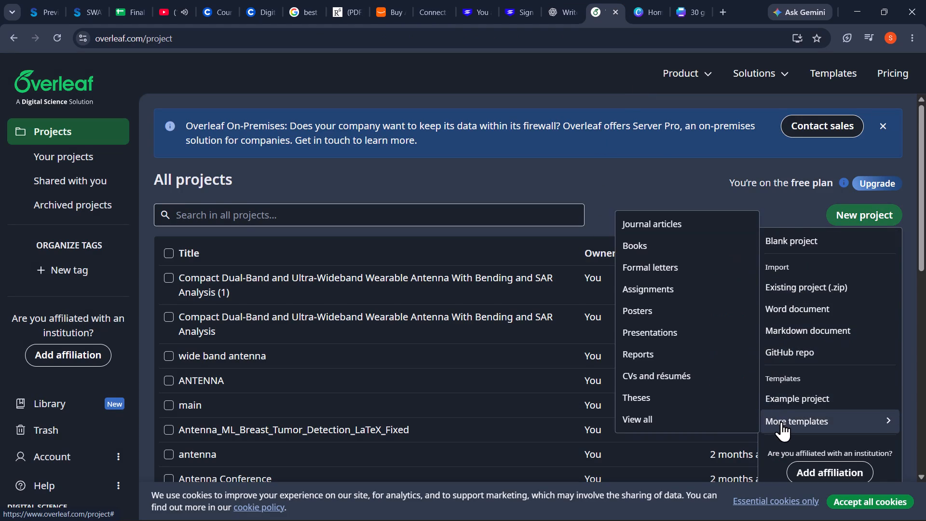
scroll(781, 422, down, 2)
scroll(781, 422, up, 3)
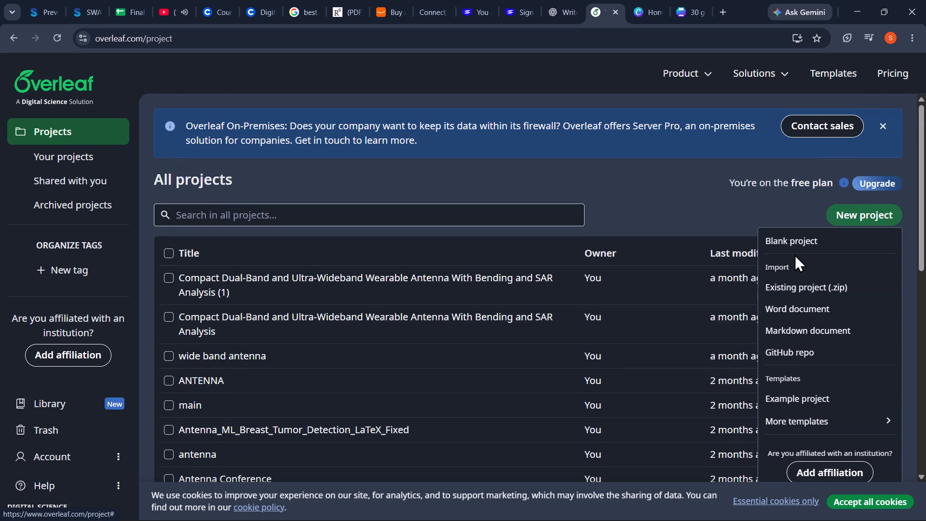
click(792, 244)
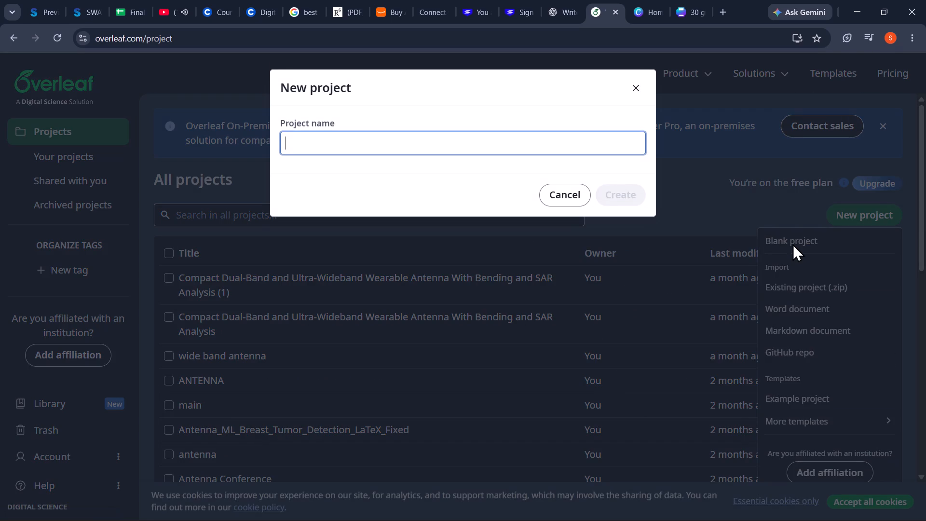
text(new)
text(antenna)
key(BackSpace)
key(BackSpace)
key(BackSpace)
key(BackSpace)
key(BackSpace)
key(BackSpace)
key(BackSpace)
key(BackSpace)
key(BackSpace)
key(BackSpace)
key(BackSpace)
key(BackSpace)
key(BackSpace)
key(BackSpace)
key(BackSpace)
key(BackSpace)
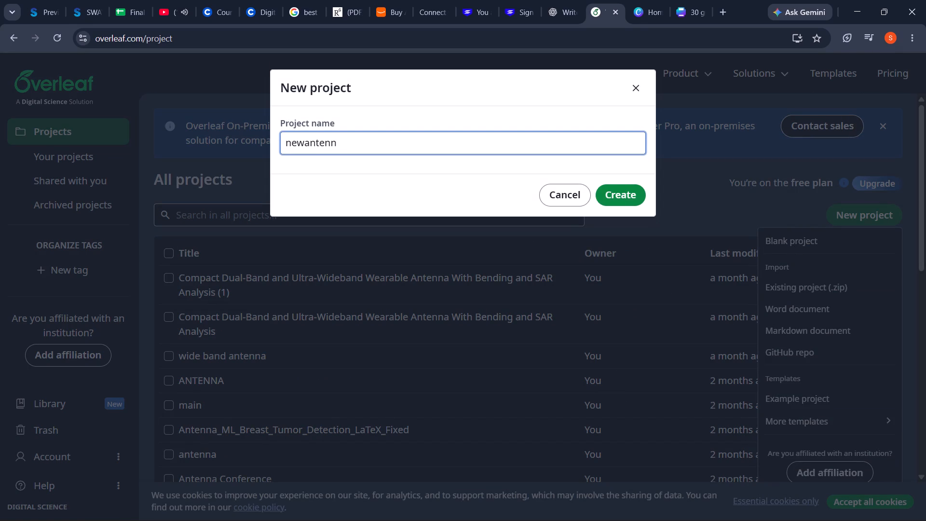
Name the new project "maybe fabrication" and create it.
text(maybe fabricatin)
key(BackSpace)
text(on)
key(Return)
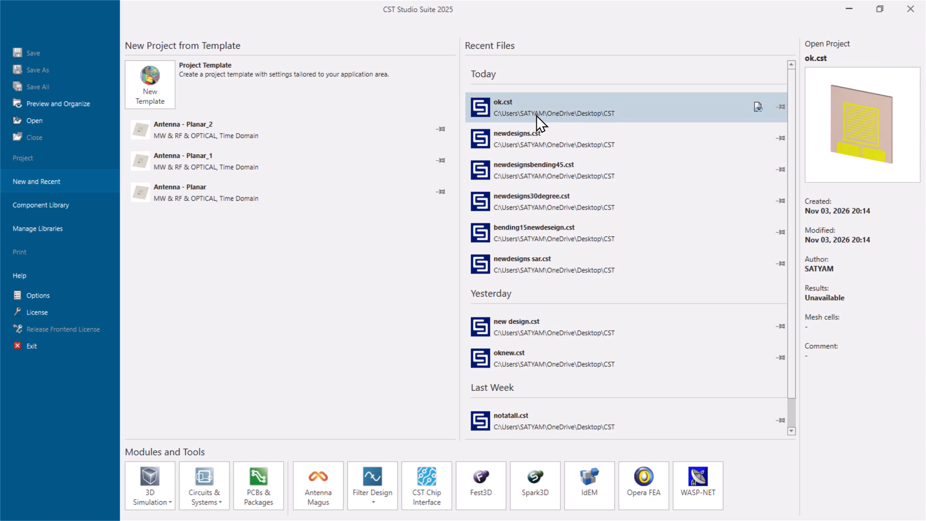
double_click(572, 136)
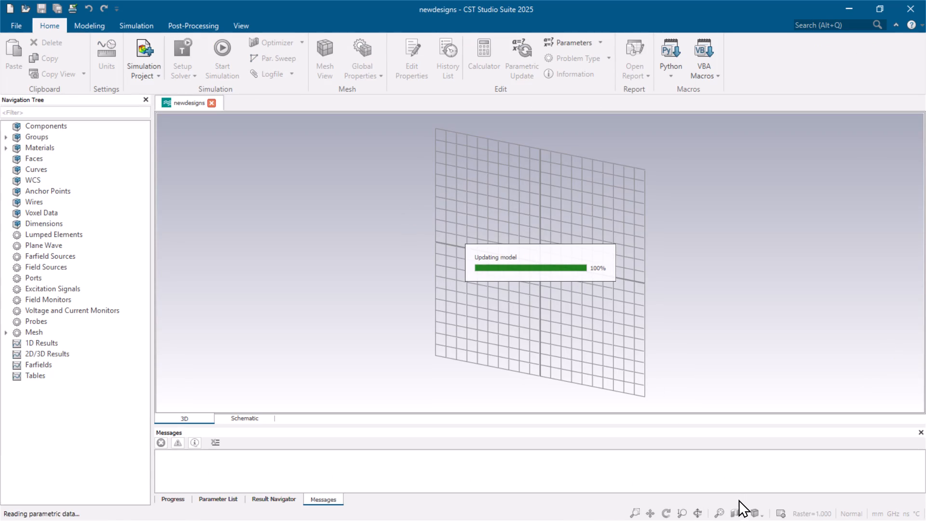
Set the antenna model's view perspective to Front.
click(696, 510)
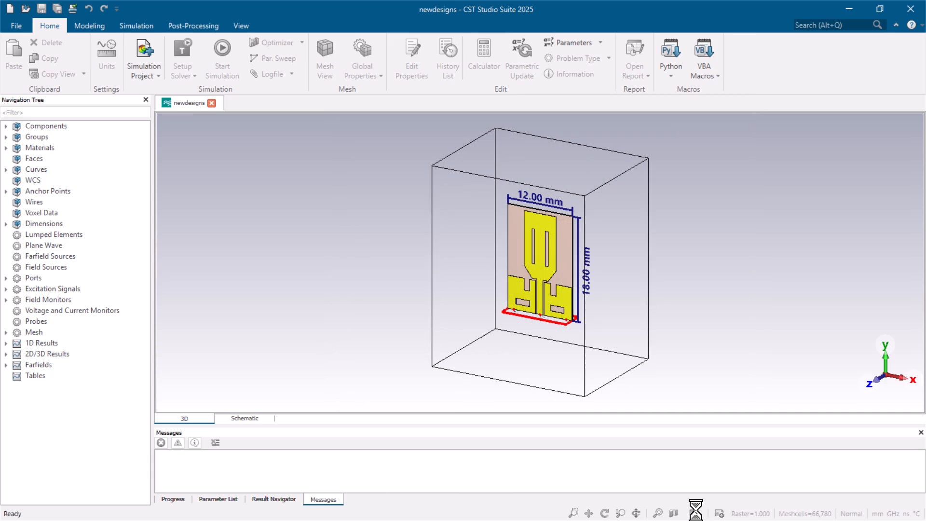
click(699, 511)
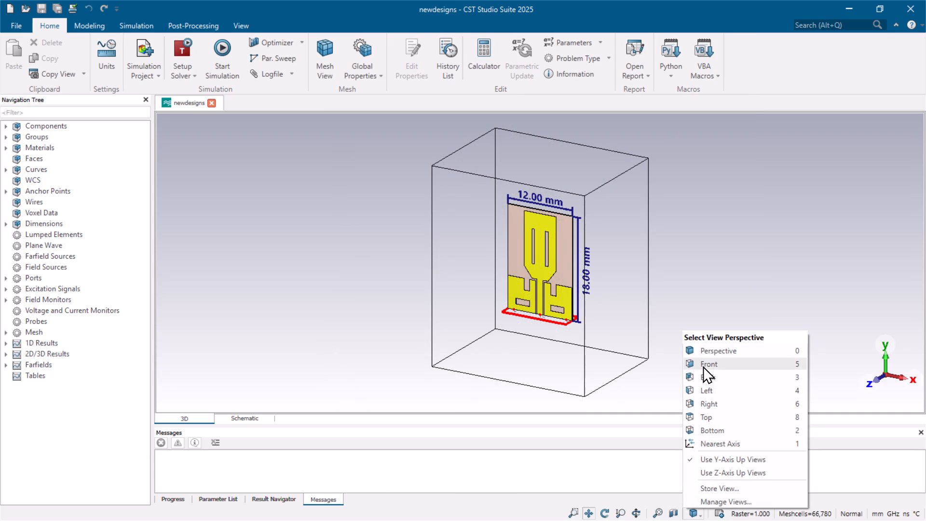
click(703, 366)
Add a distance dimension for the bottom width of the left ground plane, from its outer corner to the feed gap, placed below the antenna.
ctrl+scroll(519, 272, down, 6)
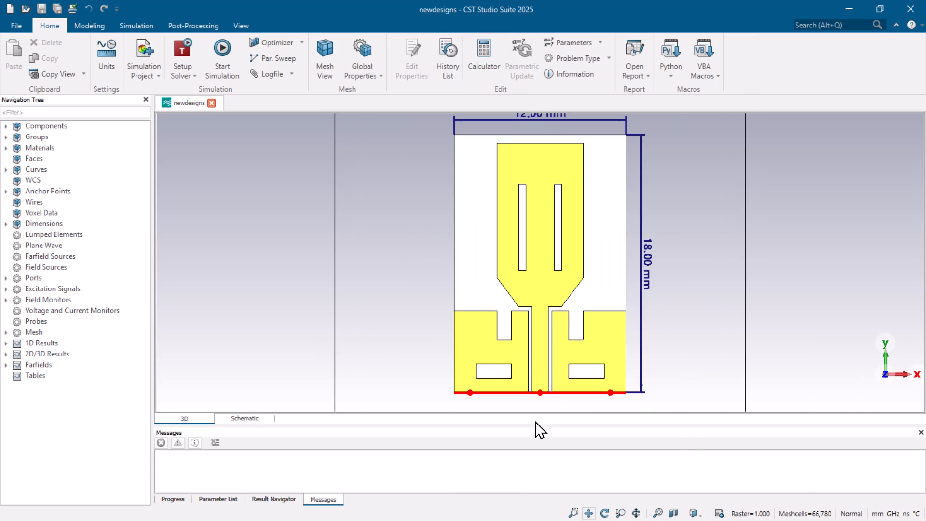
drag(611, 274, 553, 225)
ctrl+scroll(553, 225, down, 6)
drag(553, 225, 582, 226)
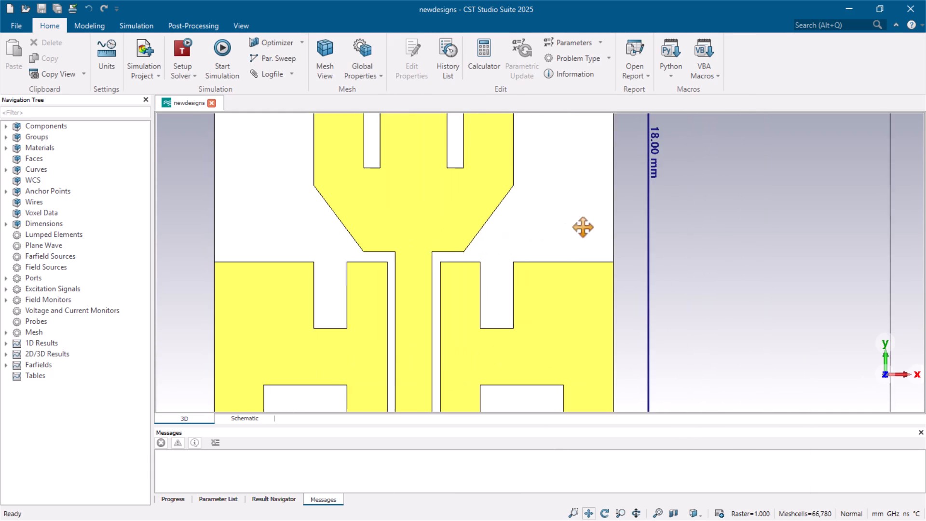
drag(582, 226, 658, 228)
click(233, 24)
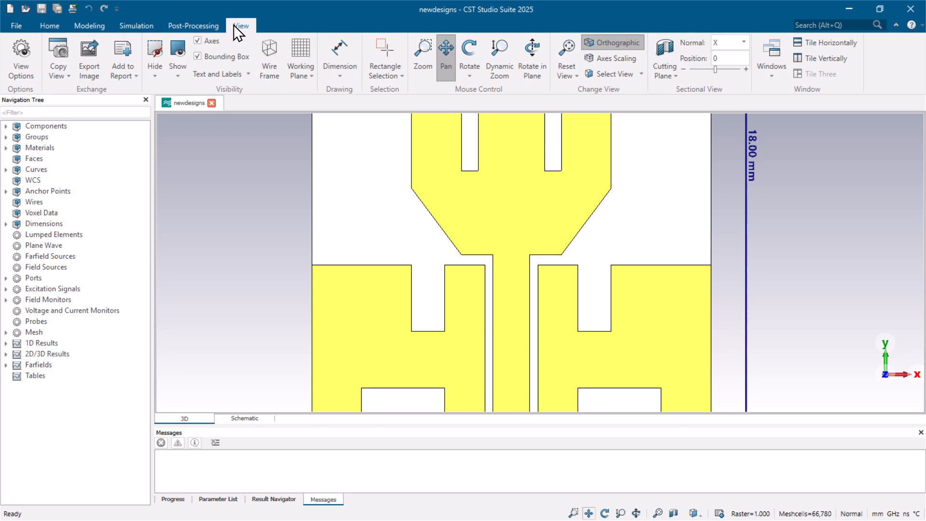
click(345, 65)
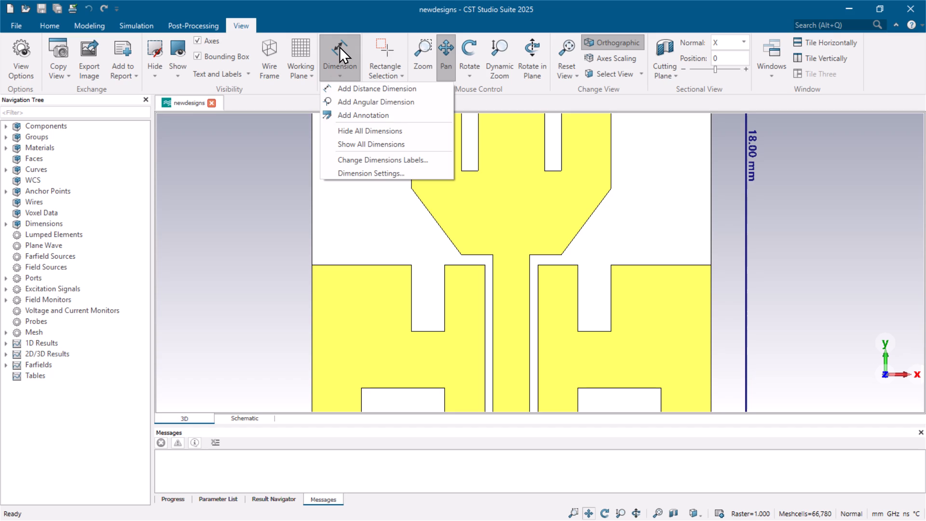
click(339, 46)
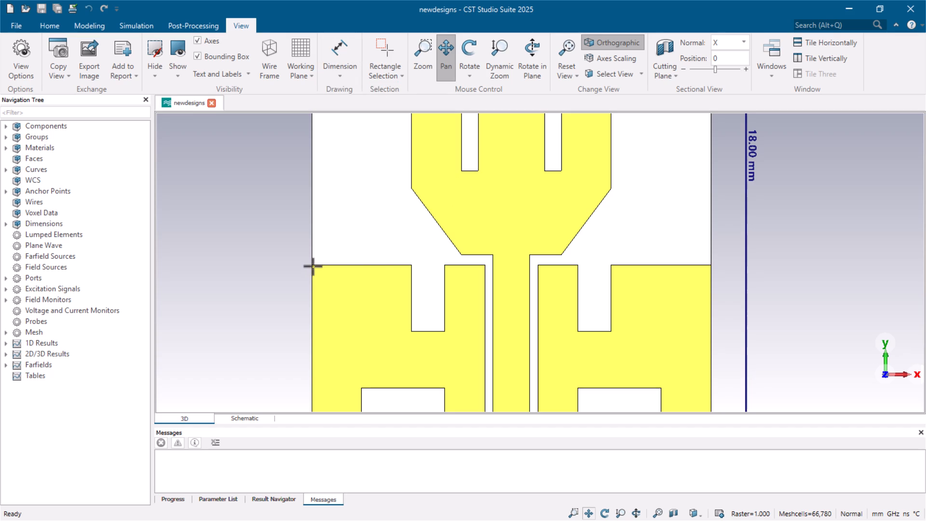
drag(354, 308, 319, 199)
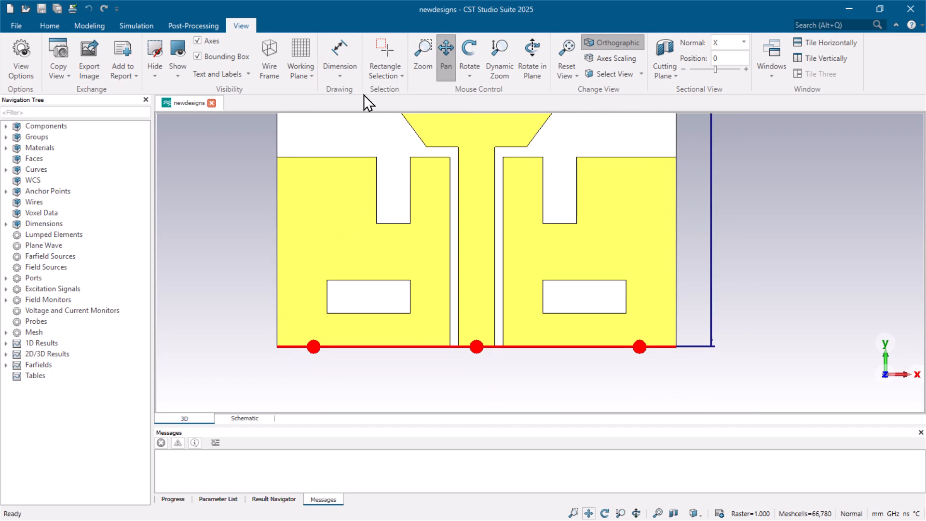
click(335, 42)
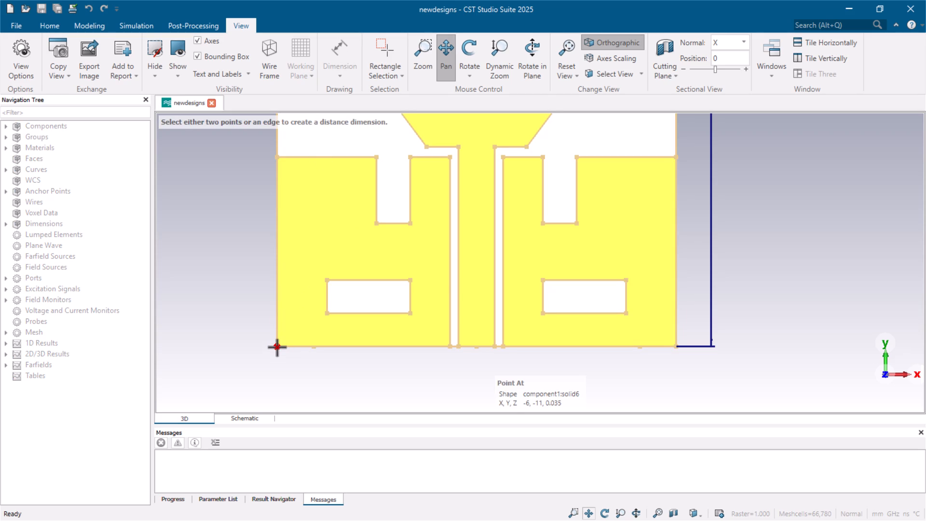
double_click(277, 347)
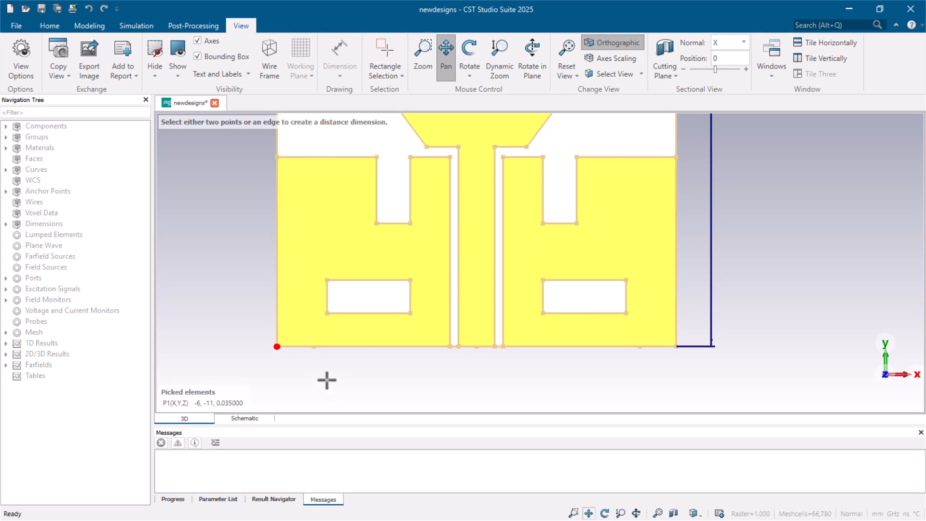
double_click(451, 347)
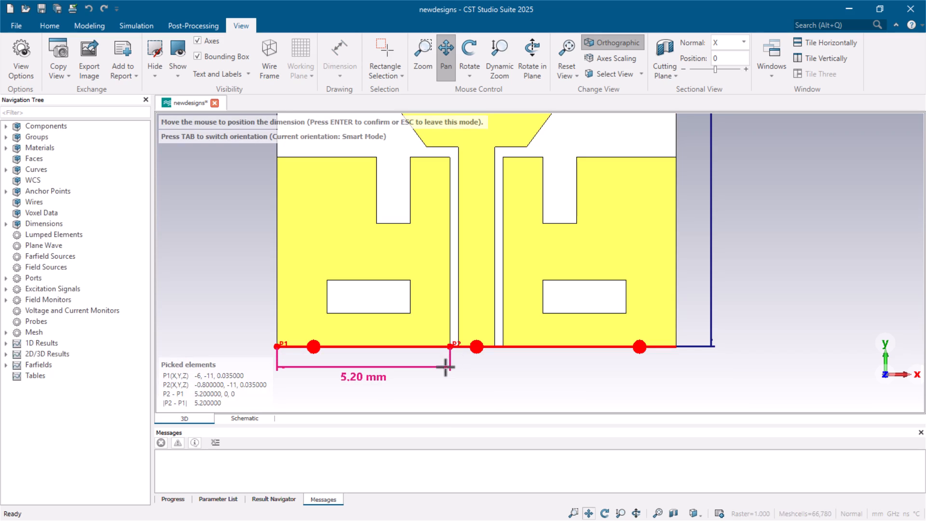
double_click(445, 367)
Add a distance dimension for the width of the rectangular slot in the left ground plane, placed just above the slot.
drag(531, 225, 537, 329)
drag(472, 166, 461, 404)
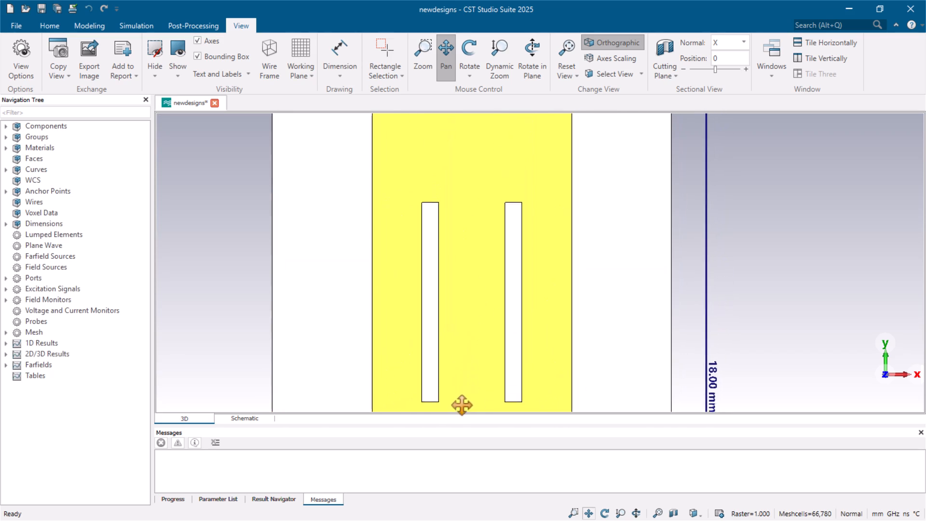
drag(461, 404, 436, 91)
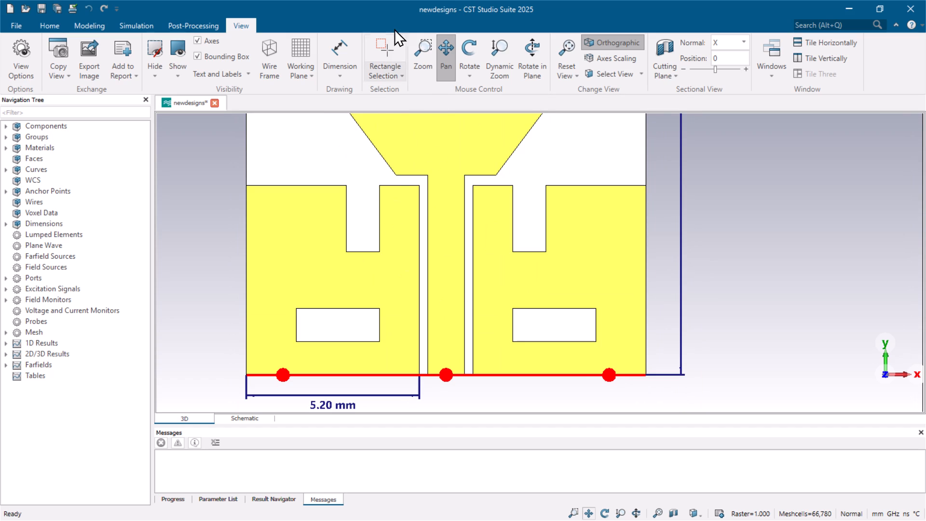
click(332, 45)
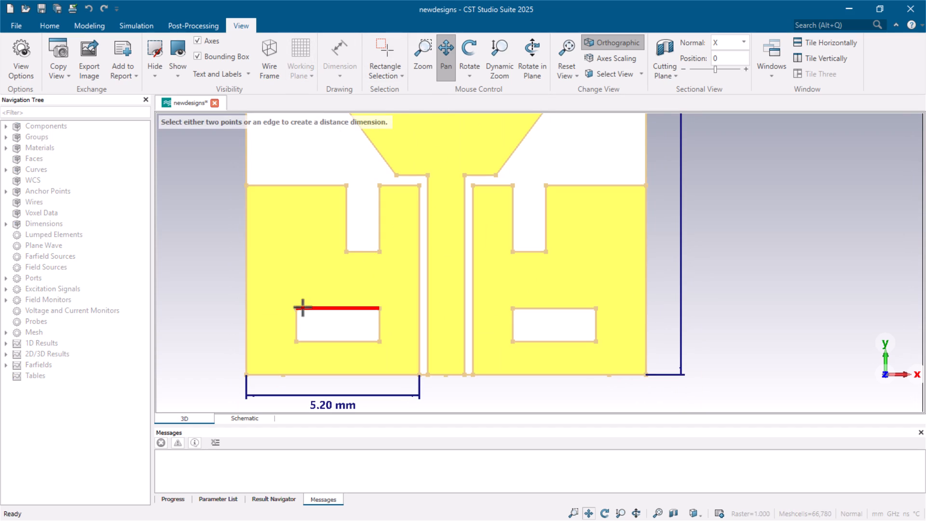
double_click(295, 308)
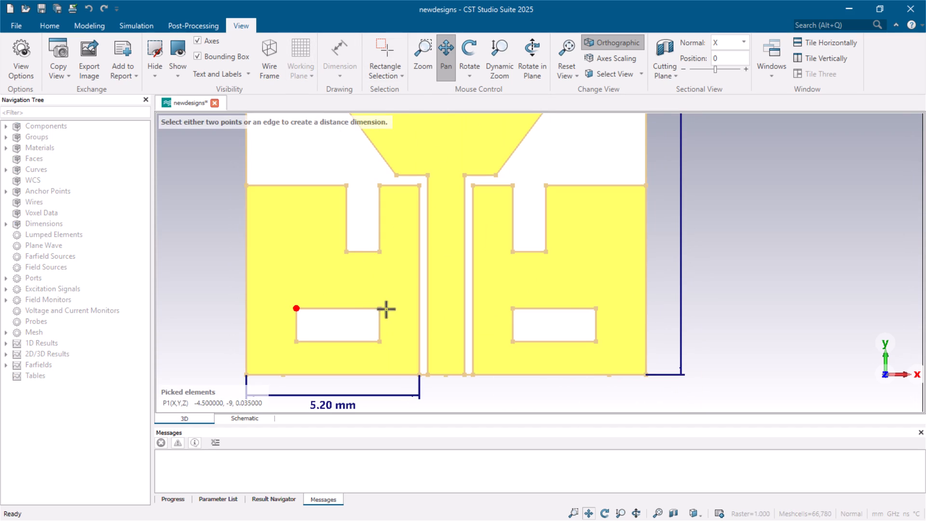
double_click(380, 308)
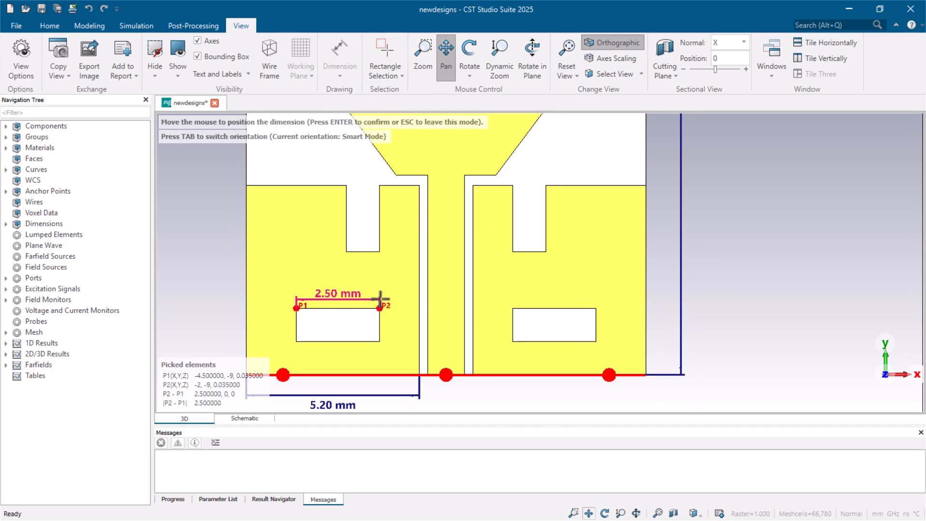
double_click(379, 297)
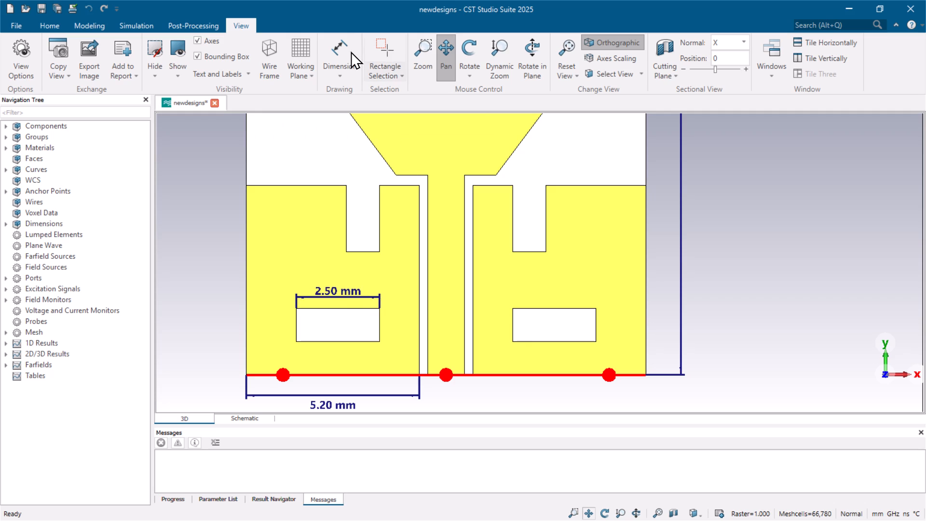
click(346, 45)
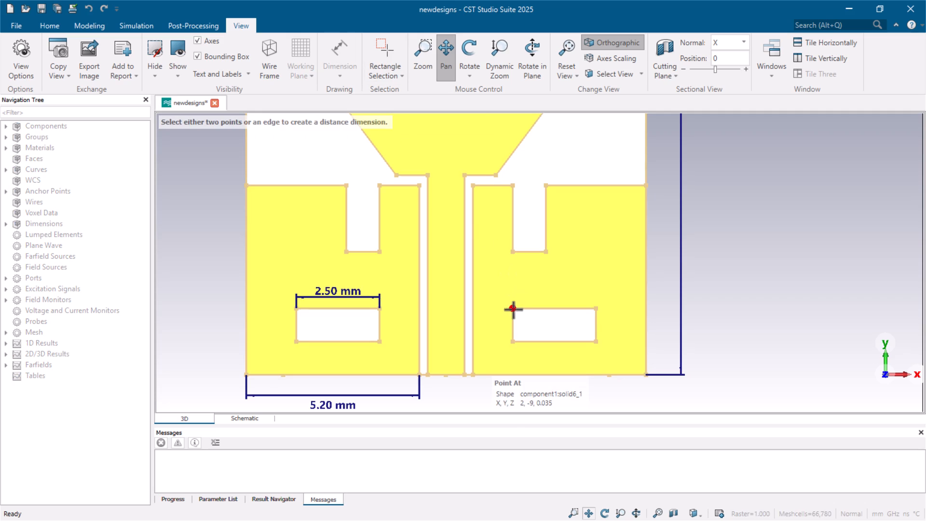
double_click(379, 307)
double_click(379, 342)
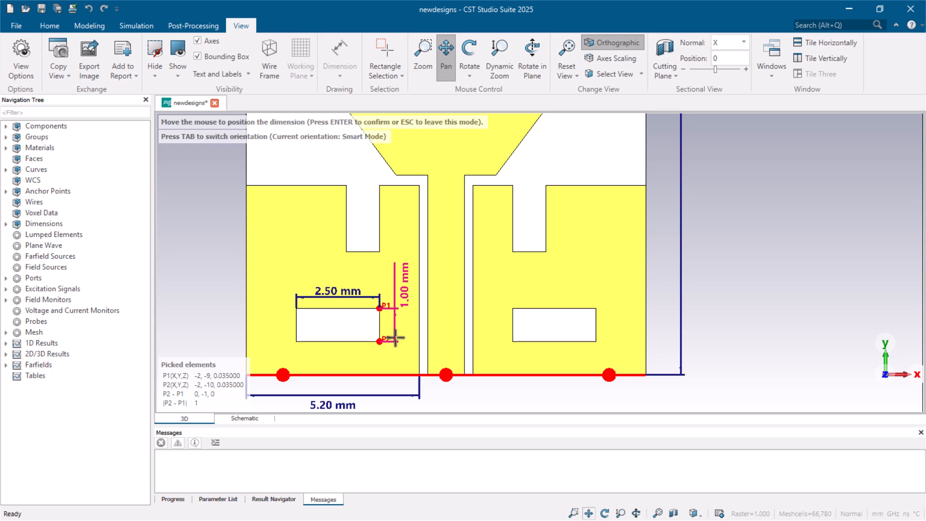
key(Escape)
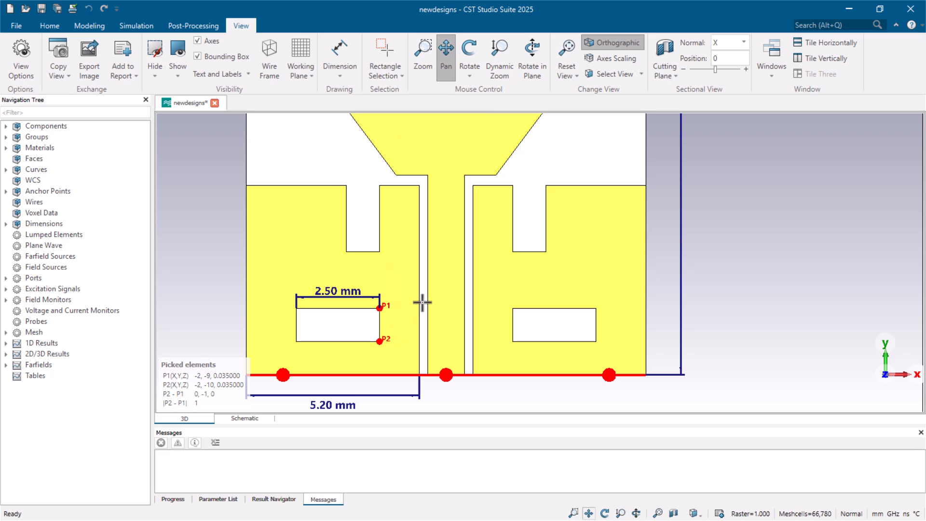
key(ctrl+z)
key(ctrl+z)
Add a distance dimension for the height of the rectangular slot in the right ground plane, placed beside the slot's outer edge.
click(343, 39)
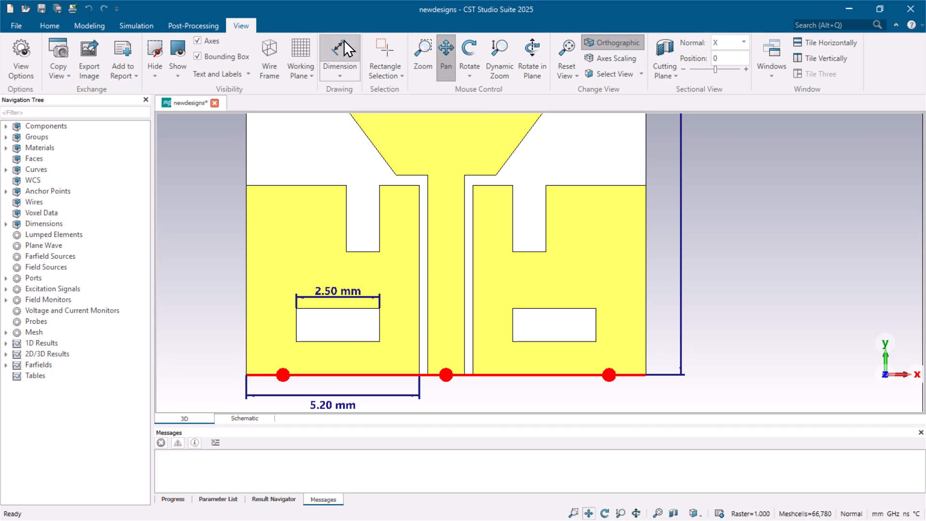
double_click(598, 309)
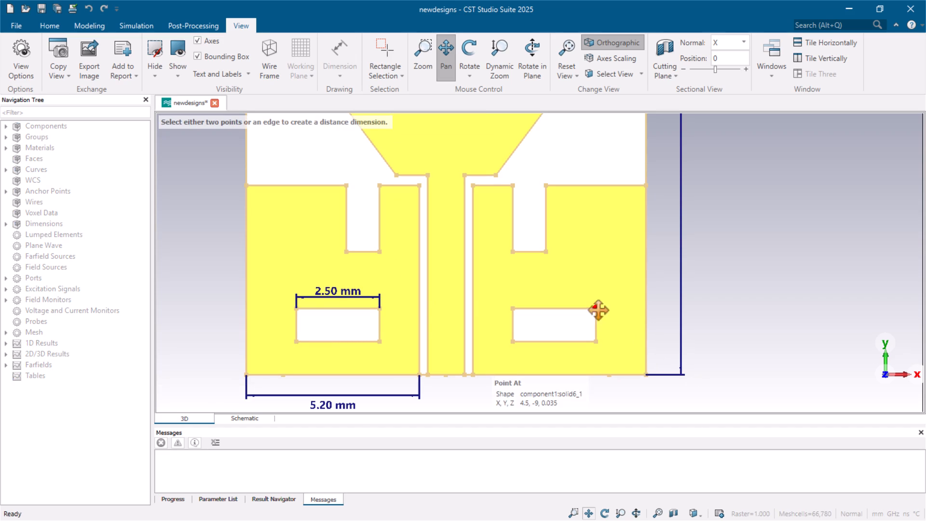
double_click(593, 342)
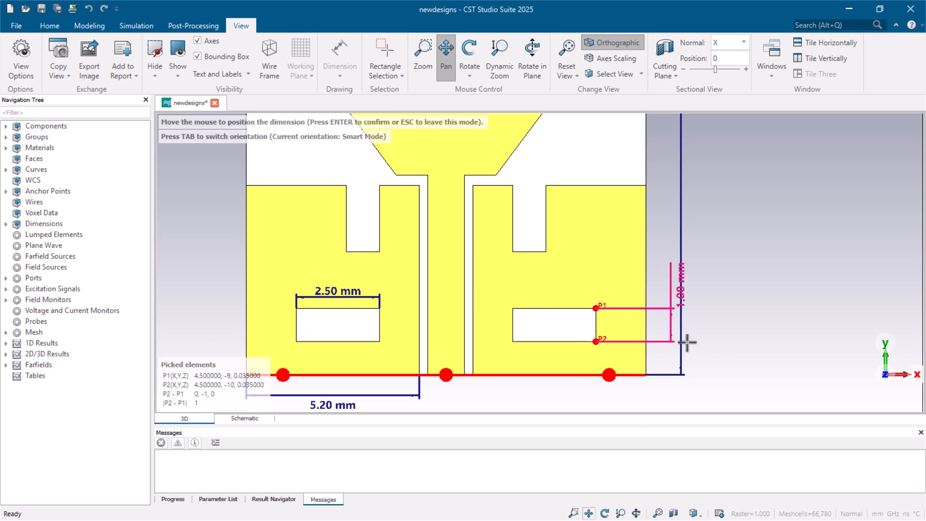
double_click(617, 347)
Add a distance dimension for the depth of the open notch in the right ground plane's upper edge, placed beside its outer side.
scroll(676, 311, up, 5)
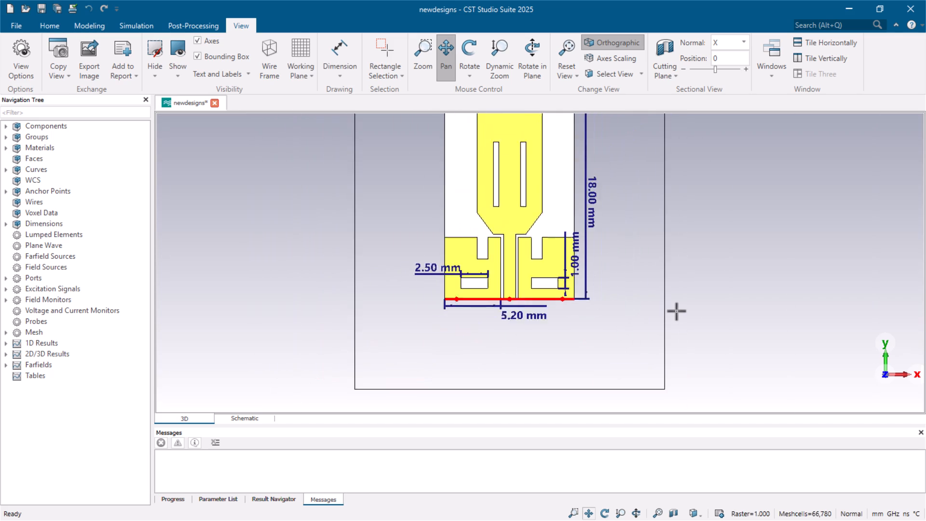
scroll(676, 311, up, 7)
ctrl+scroll(676, 311, down, 11)
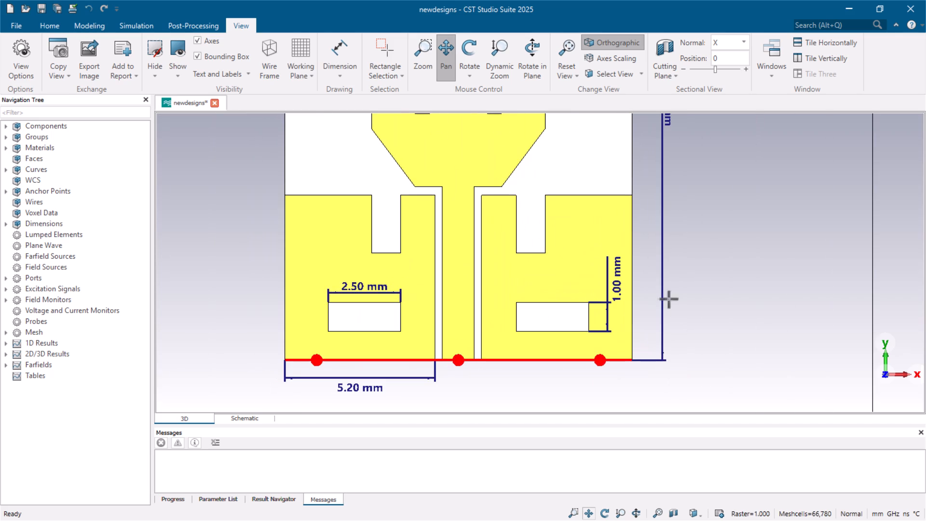
ctrl+scroll(586, 245, up, 4)
ctrl+scroll(586, 245, down, 3)
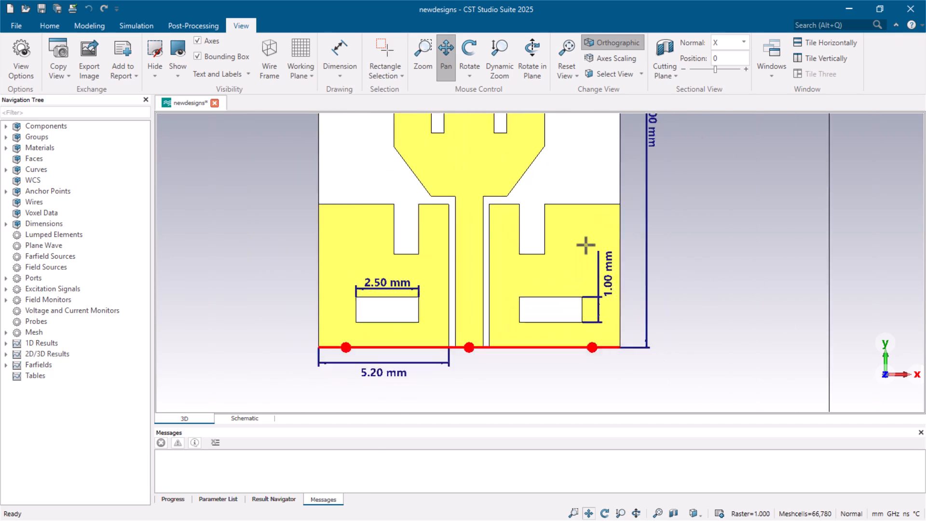
ctrl+scroll(586, 245, down, 3)
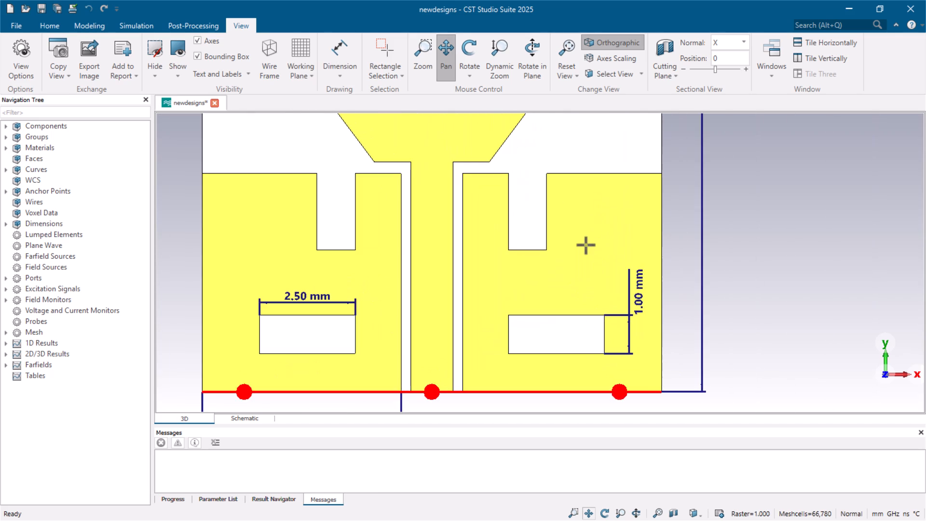
drag(586, 245, 578, 314)
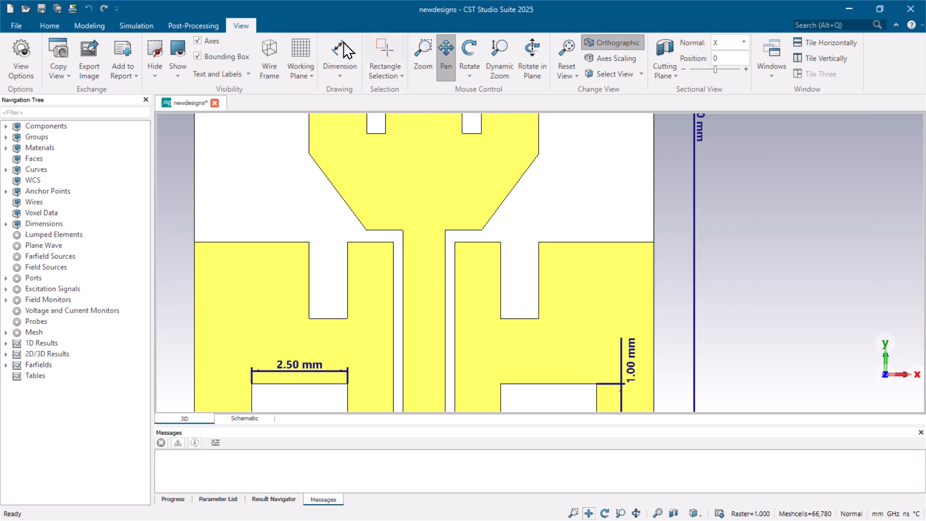
click(332, 41)
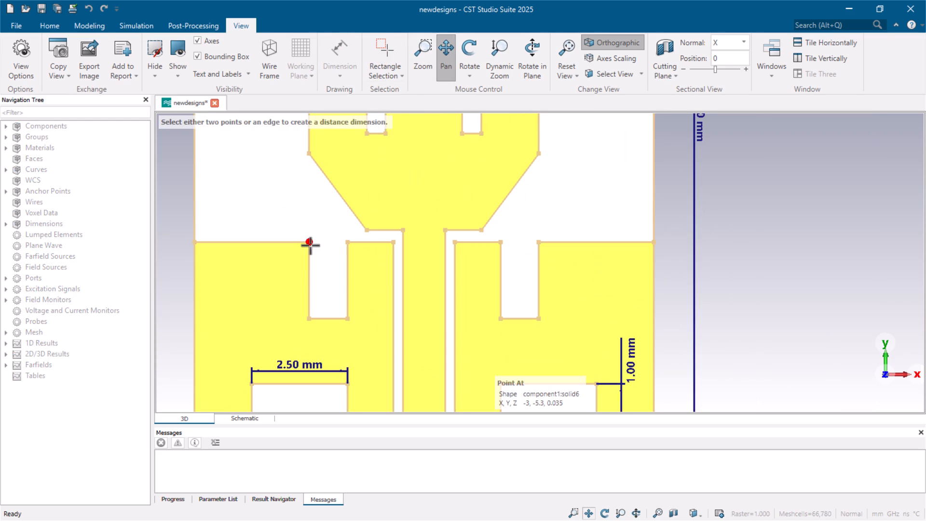
double_click(537, 243)
double_click(539, 322)
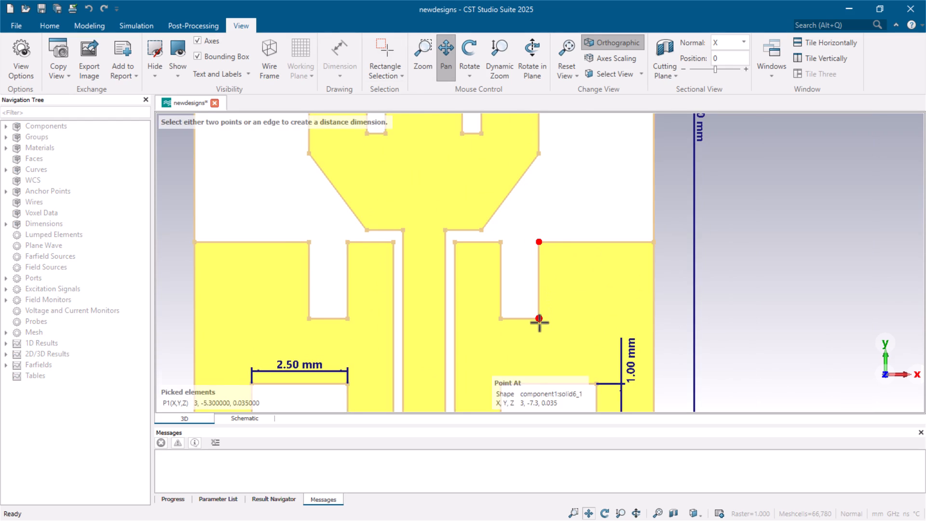
double_click(559, 318)
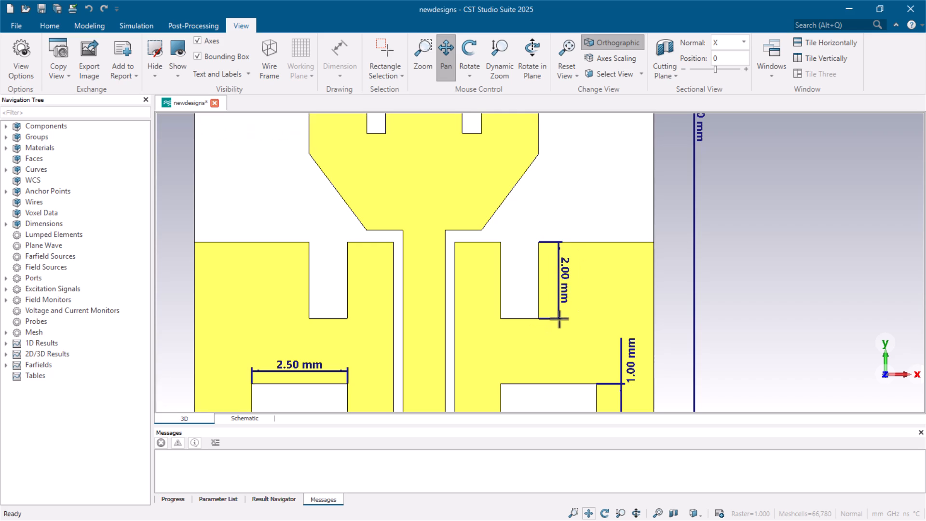
Add a distance dimension for the width of the open notch in the left ground plane's upper edge, placed just below the notch.
click(333, 50)
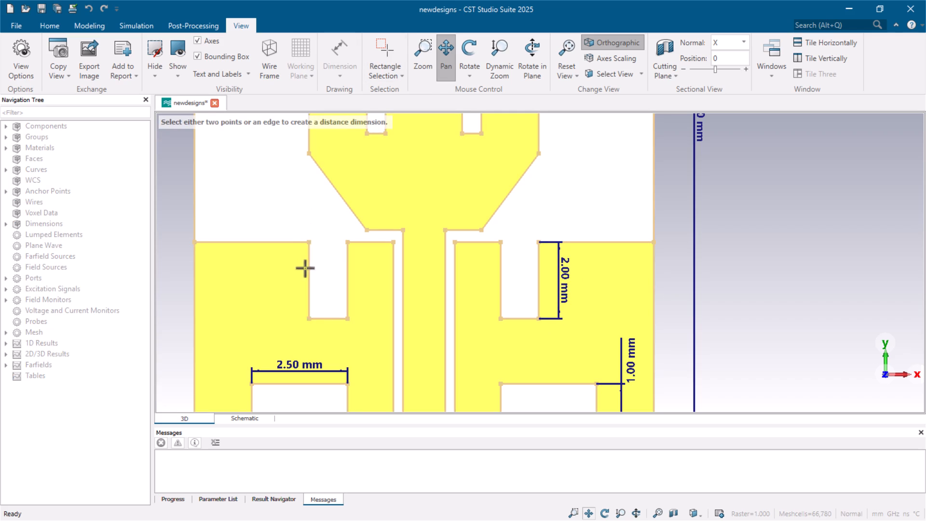
click(309, 322)
drag(309, 322, 309, 315)
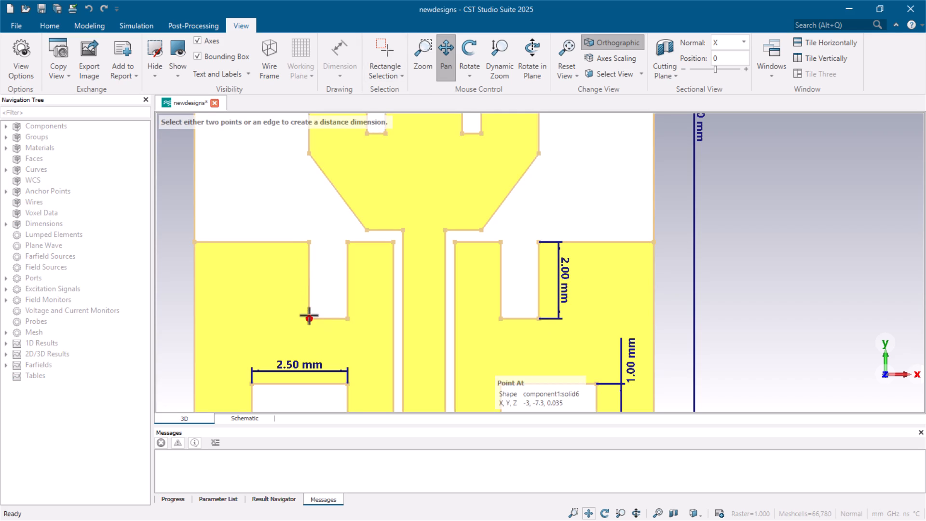
double_click(309, 322)
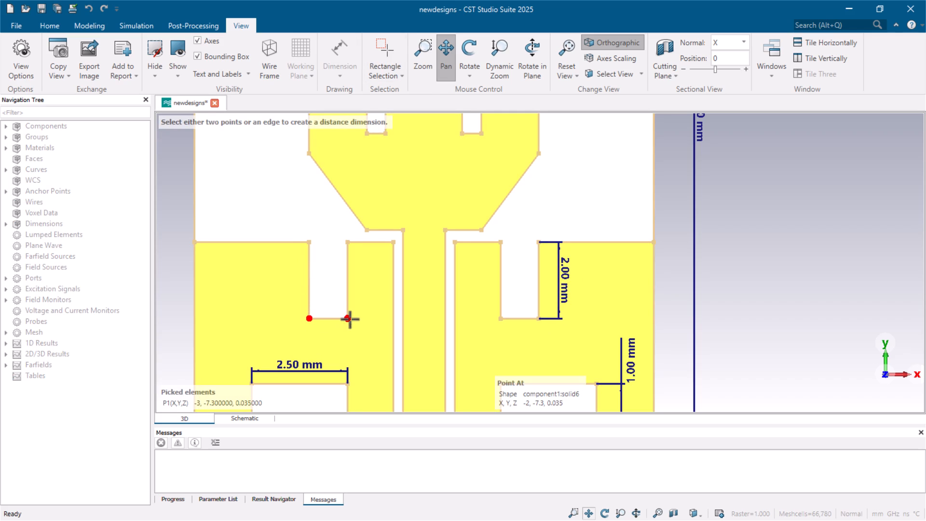
double_click(350, 319)
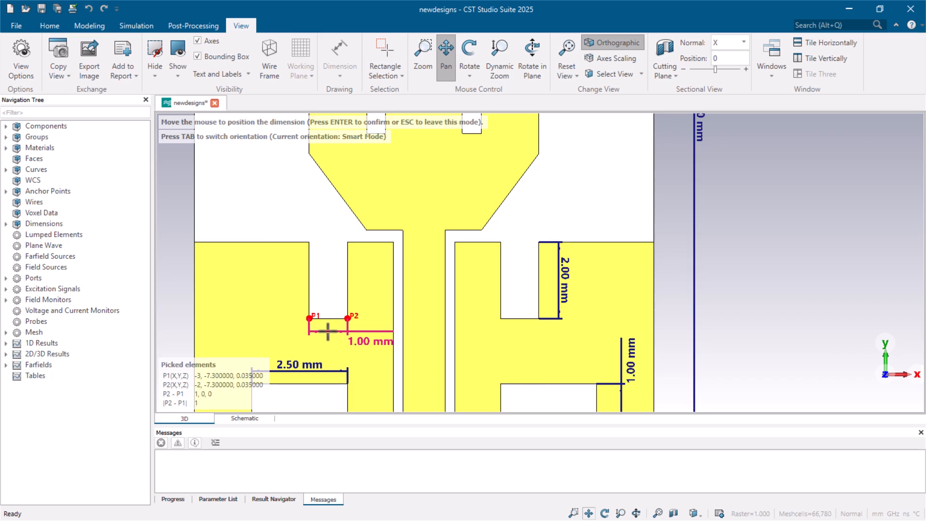
triple_click(327, 333)
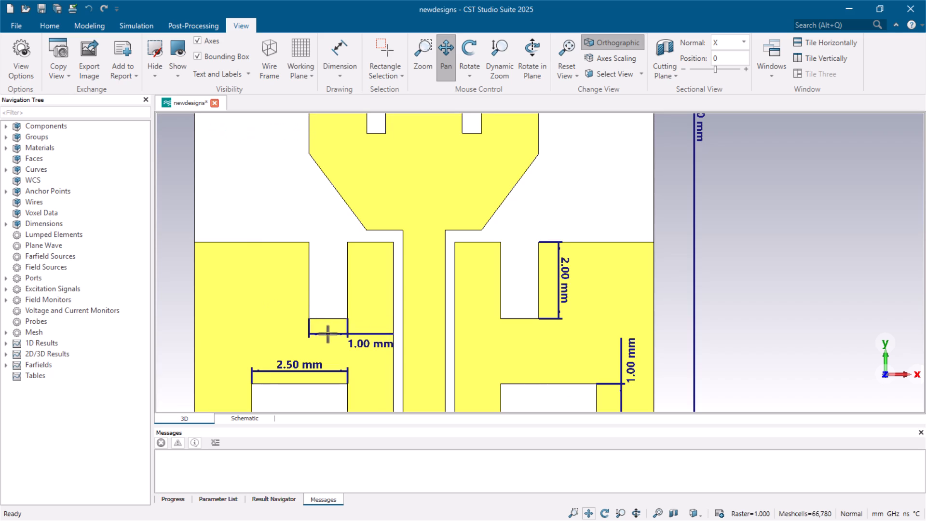
Add a distance dimension for the height of the radiating patch's left vertical slot, placed beside the slot's outer edge.
ctrl+scroll(567, 346, up, 5)
ctrl+scroll(567, 346, down, 3)
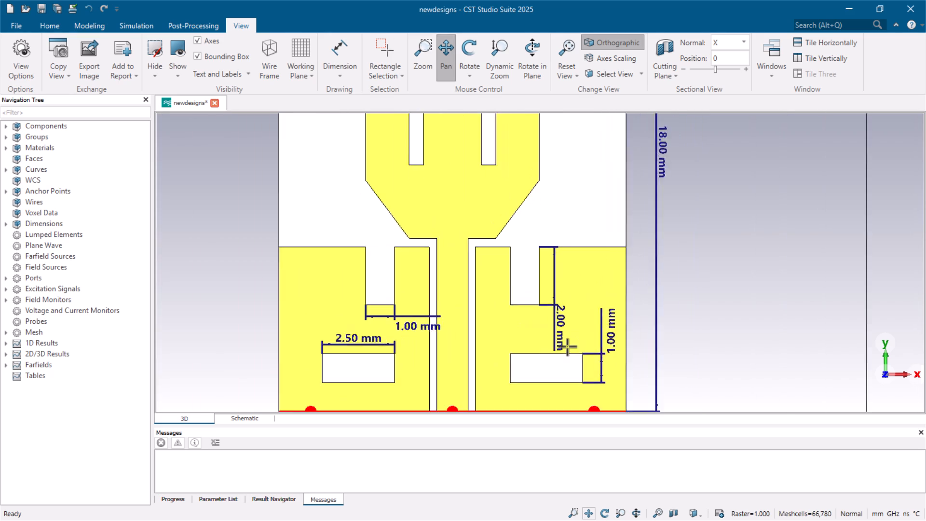
ctrl+scroll(567, 346, down, 1)
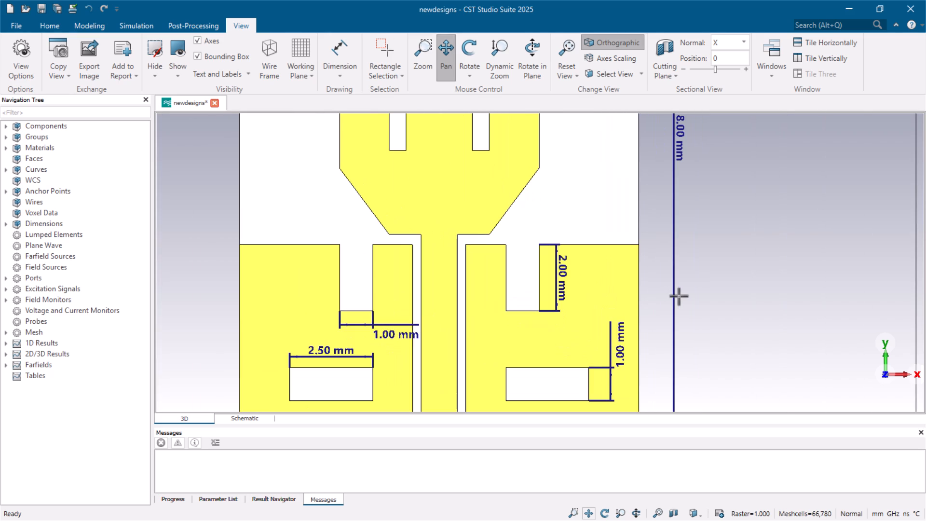
ctrl+scroll(543, 212, up, 4)
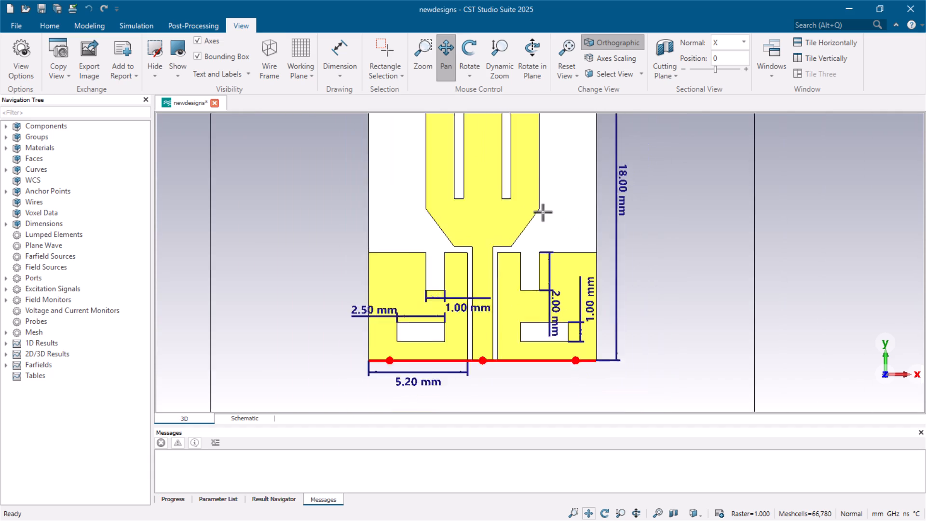
ctrl+scroll(543, 212, up, 5)
ctrl+scroll(543, 212, down, 6)
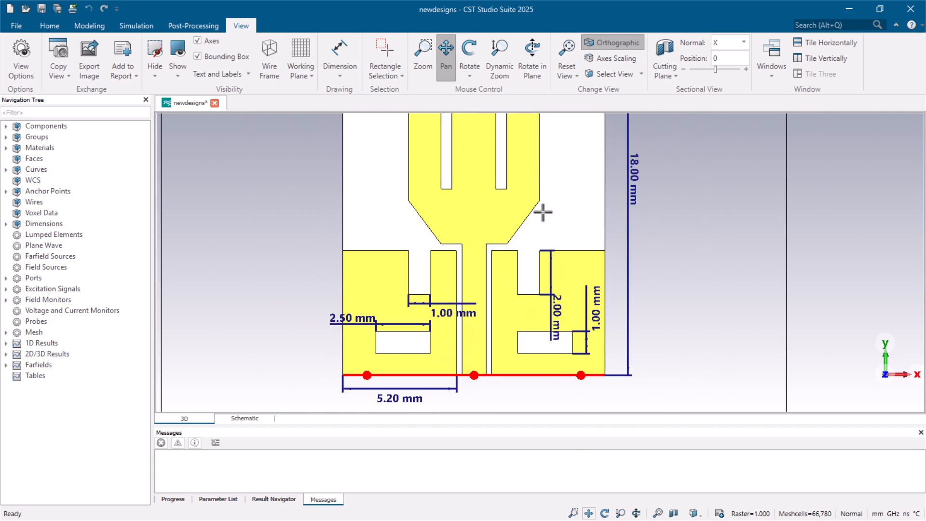
drag(487, 169, 476, 343)
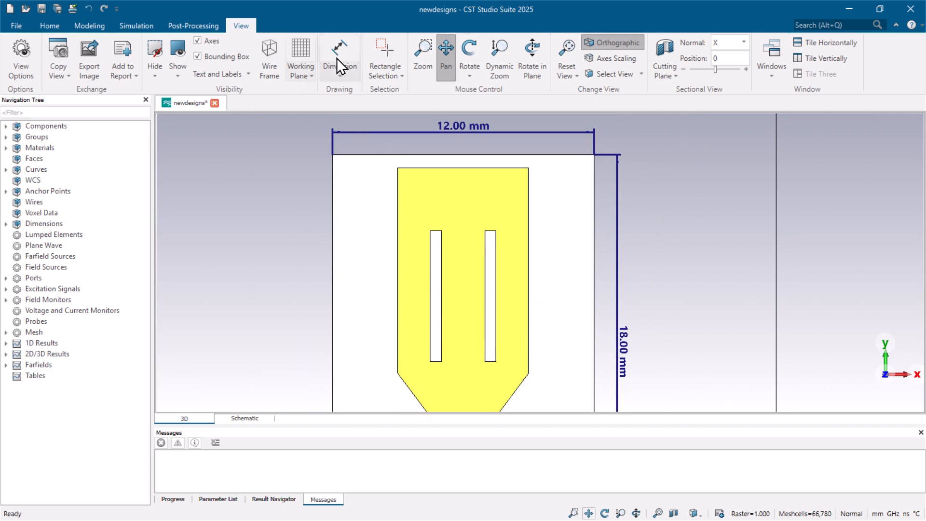
click(342, 52)
double_click(428, 229)
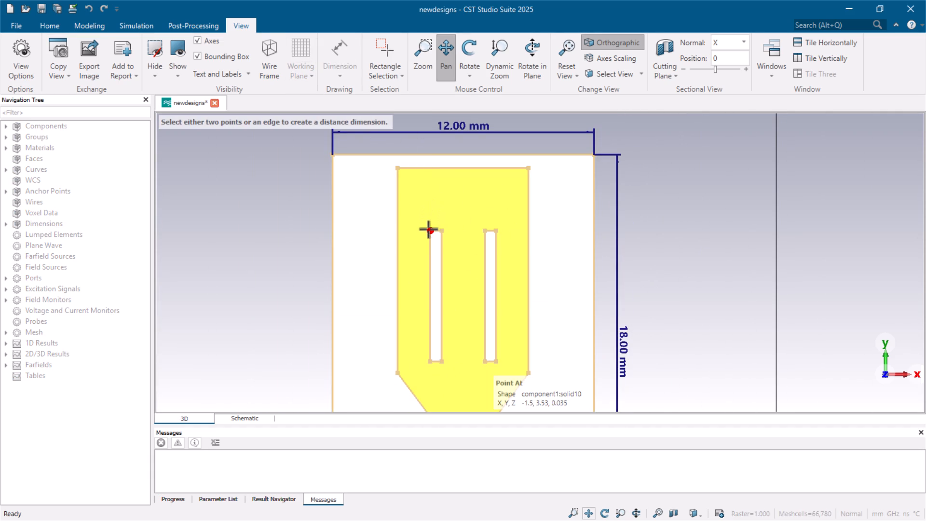
double_click(429, 359)
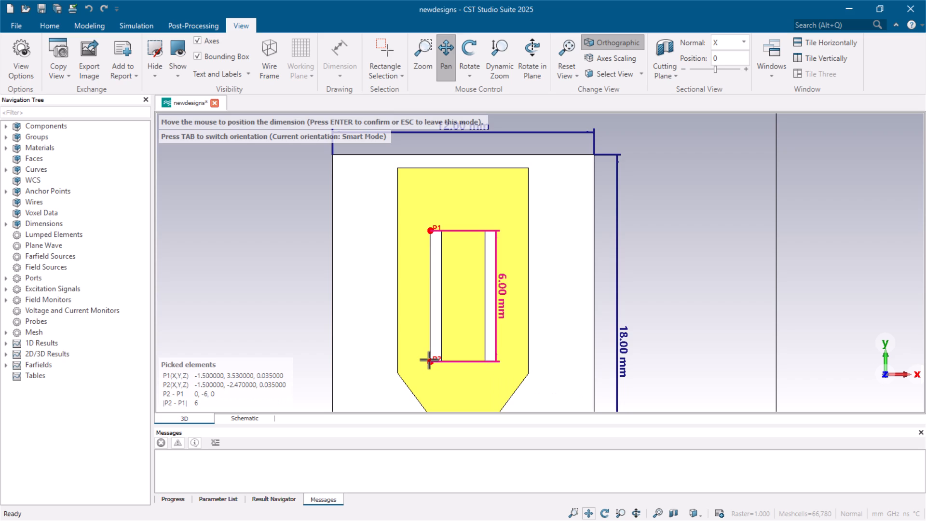
double_click(422, 360)
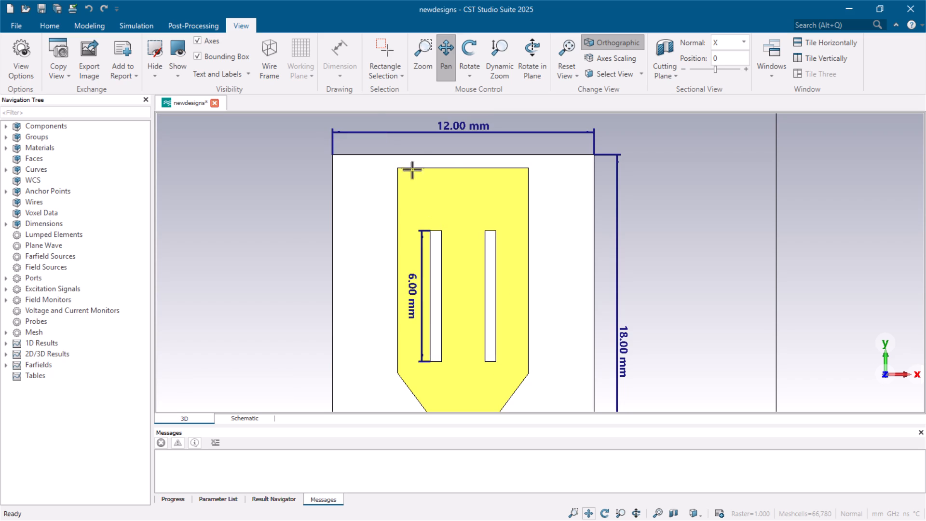
Add a distance dimension for the width of the patch's right vertical slot, placed just above the slot.
drag(342, 73, 347, 44)
click(347, 44)
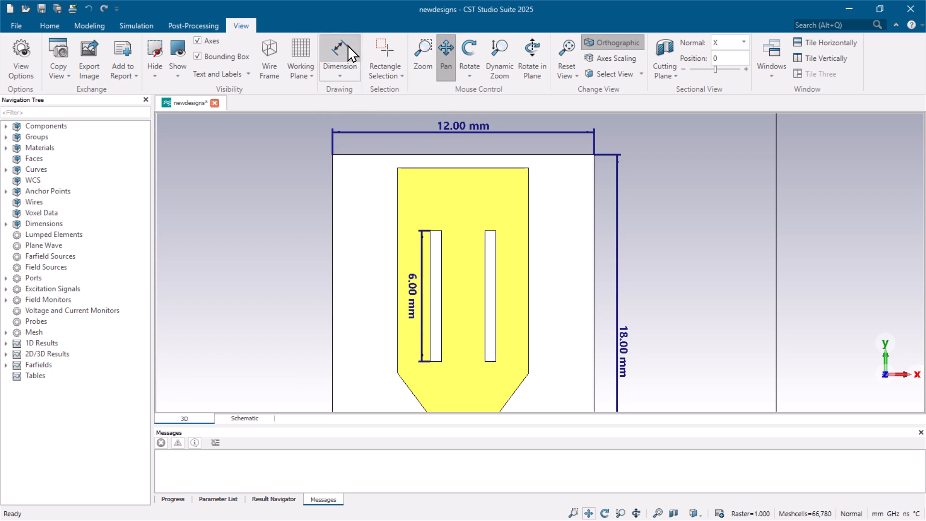
click(337, 45)
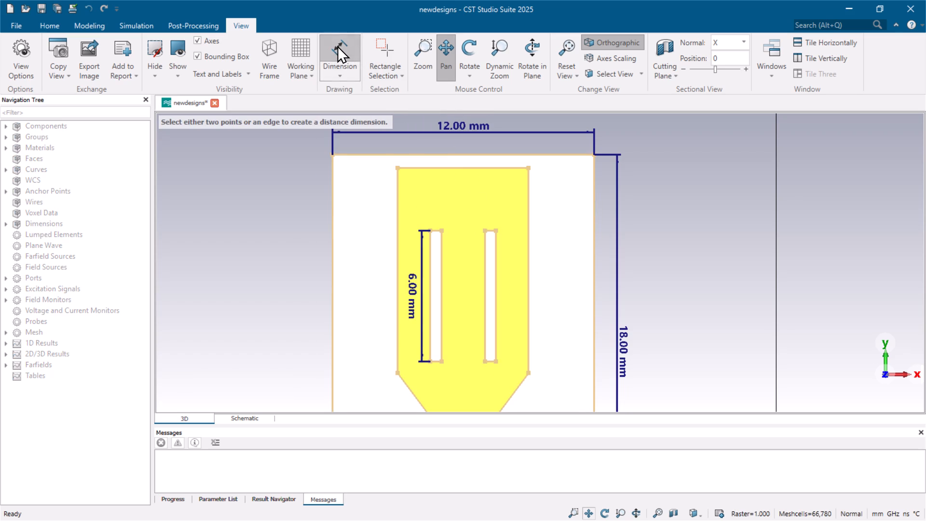
double_click(484, 232)
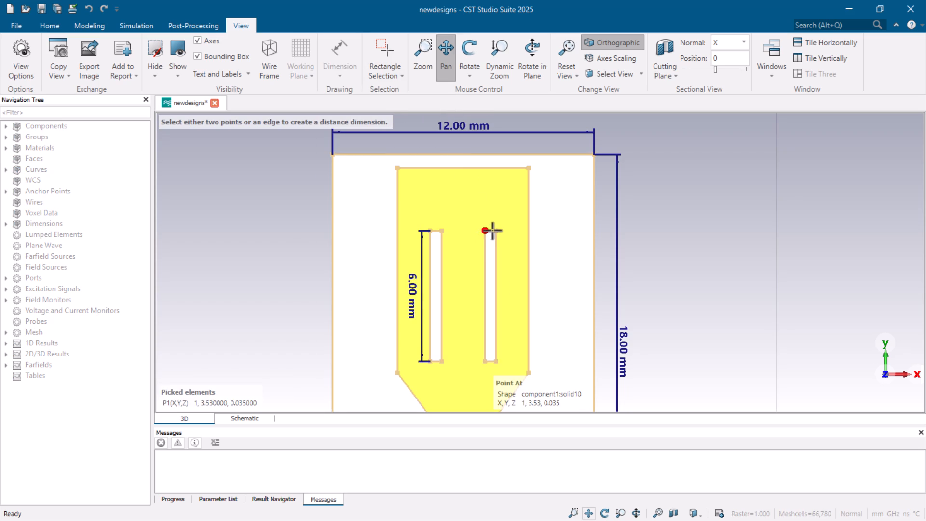
double_click(494, 230)
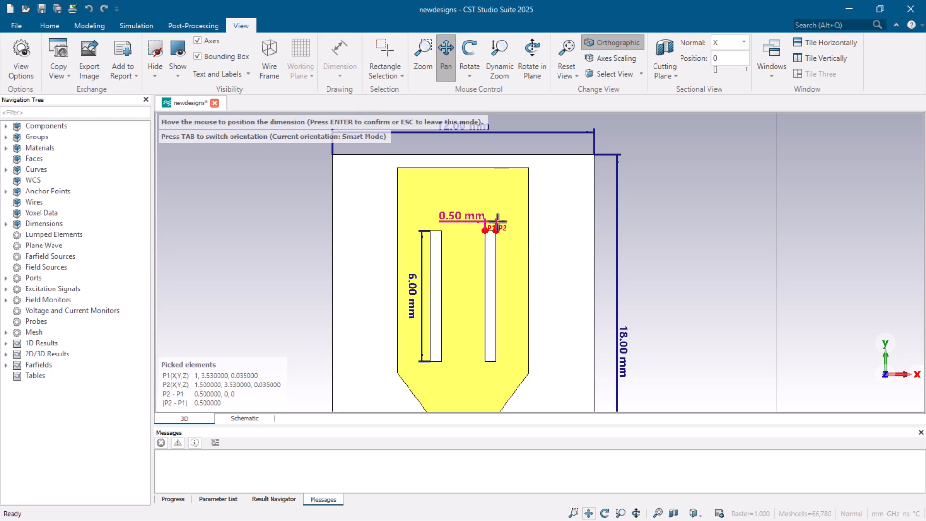
double_click(498, 219)
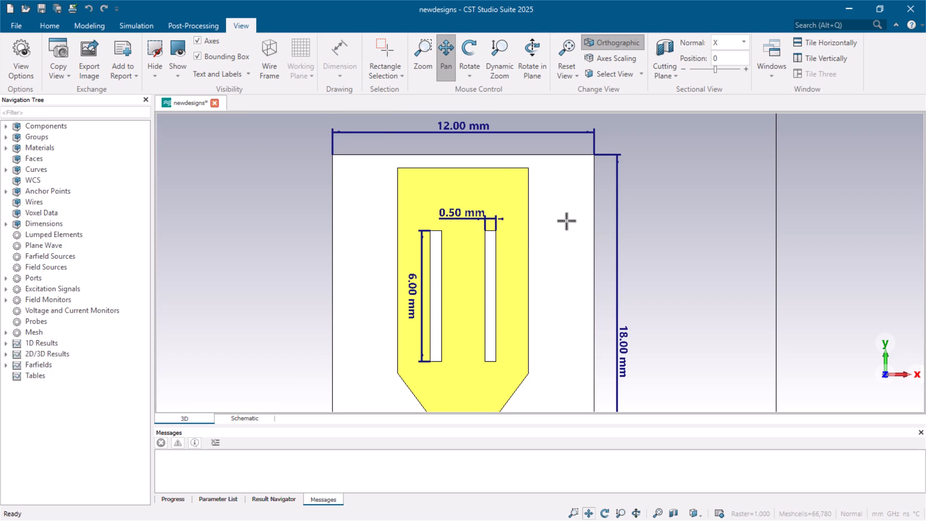
Add a distance dimension for the patch's full top width, placed just below its top edge inside the patch.
click(352, 46)
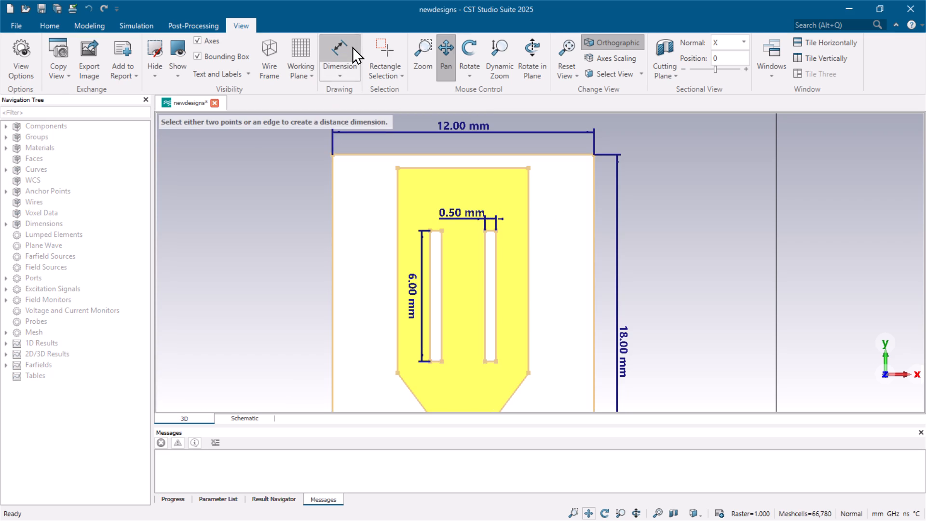
double_click(395, 170)
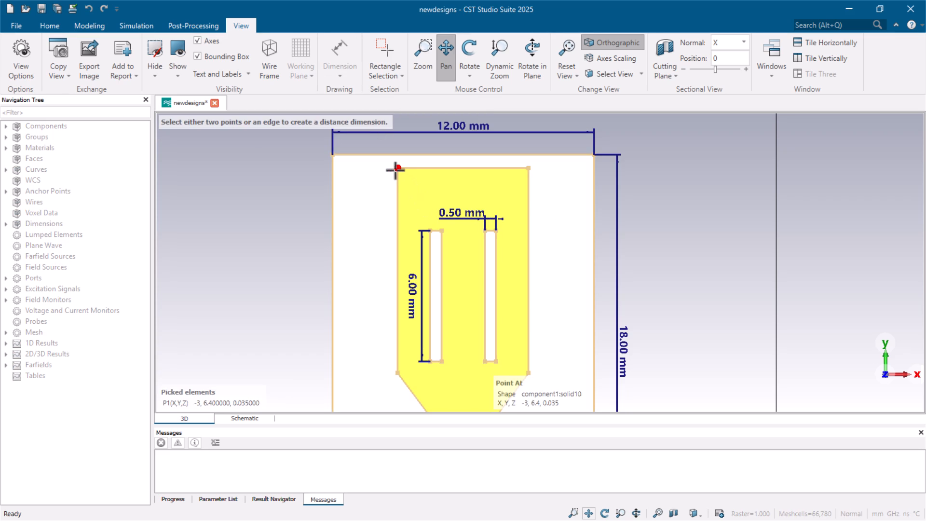
double_click(528, 169)
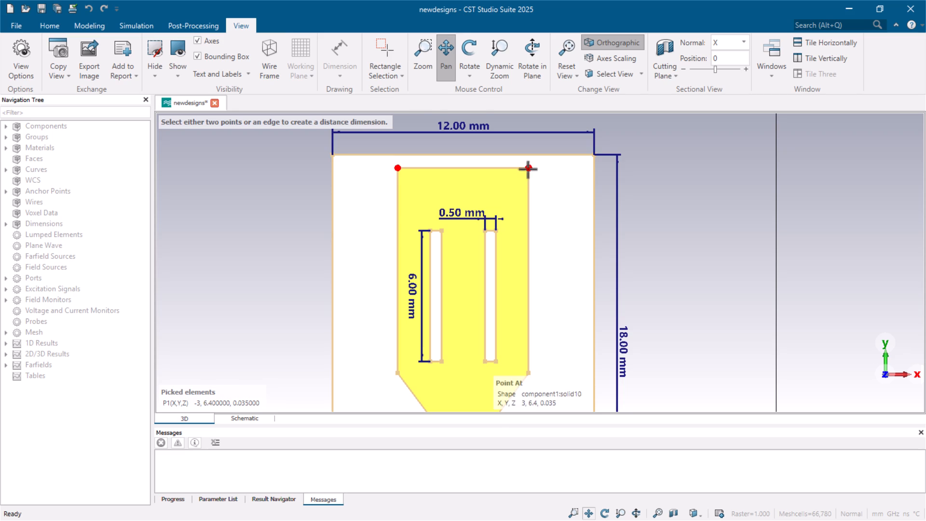
triple_click(517, 183)
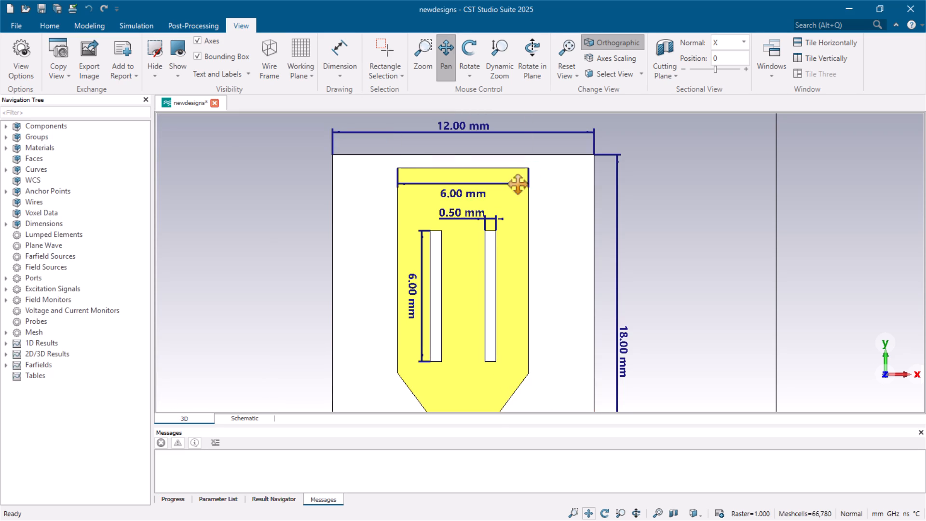
Add an aligned distance dimension for the slanted lower-left edge of the patch, placed inside the patch.
click(334, 37)
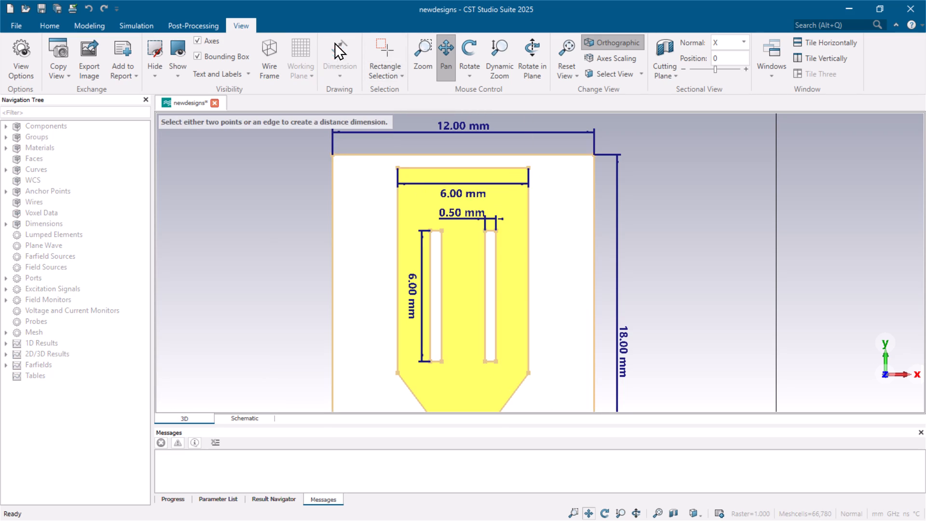
drag(419, 388, 389, 213)
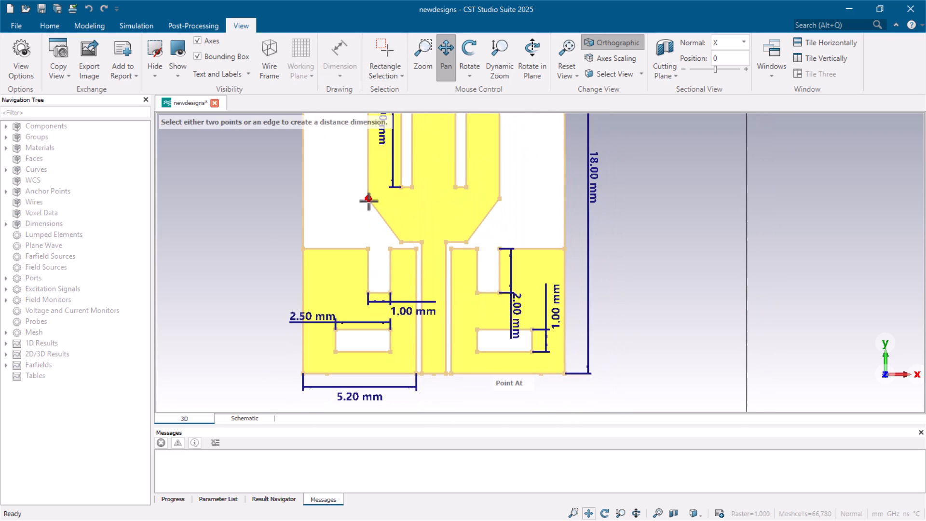
double_click(368, 200)
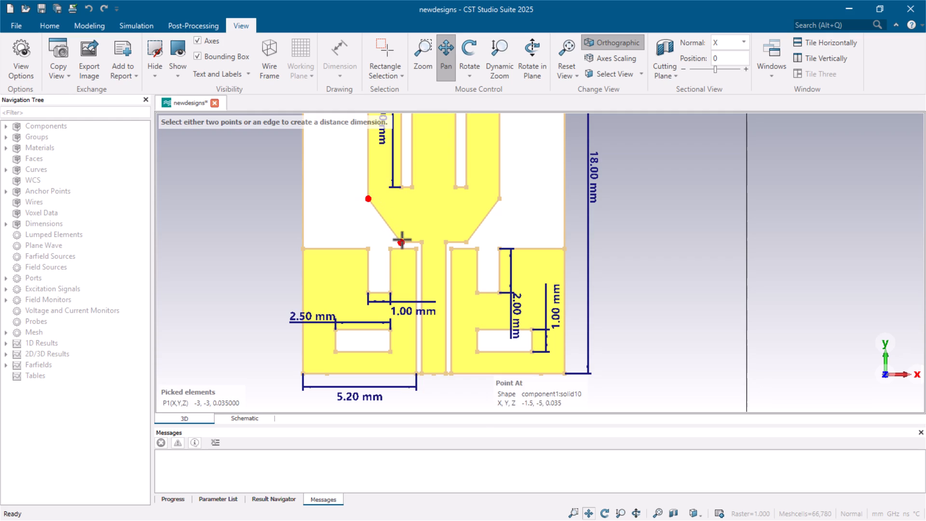
double_click(402, 239)
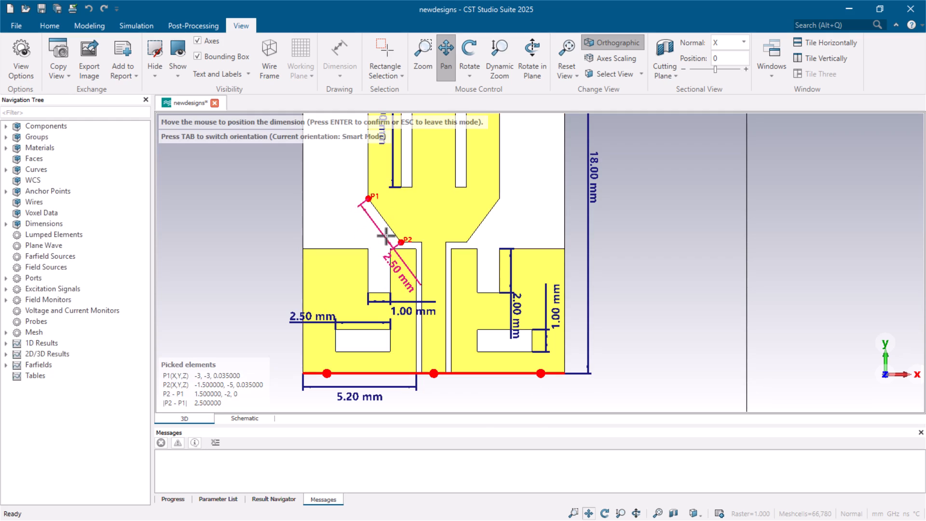
click(381, 190)
triple_click(381, 190)
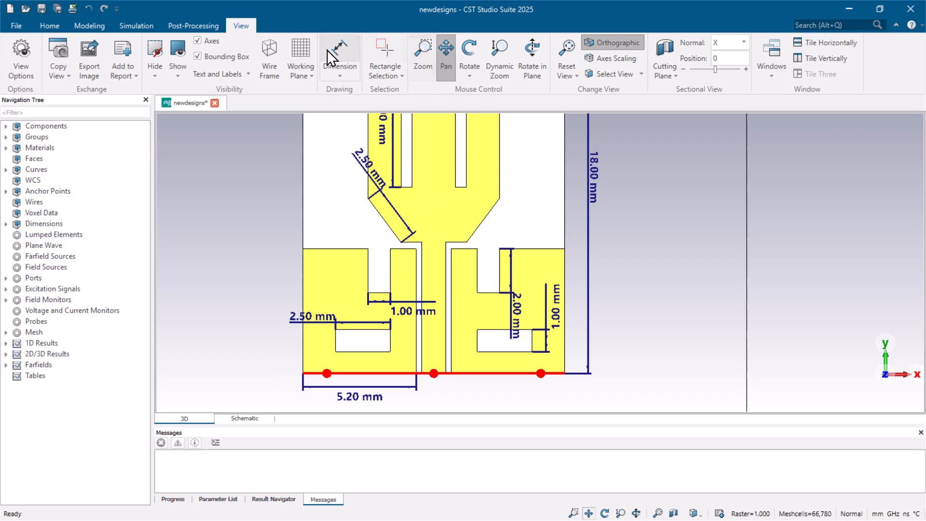
Add a distance dimension for the patch's short bottom edge between the feed line and the right slanted edge, placed above that edge.
click(336, 48)
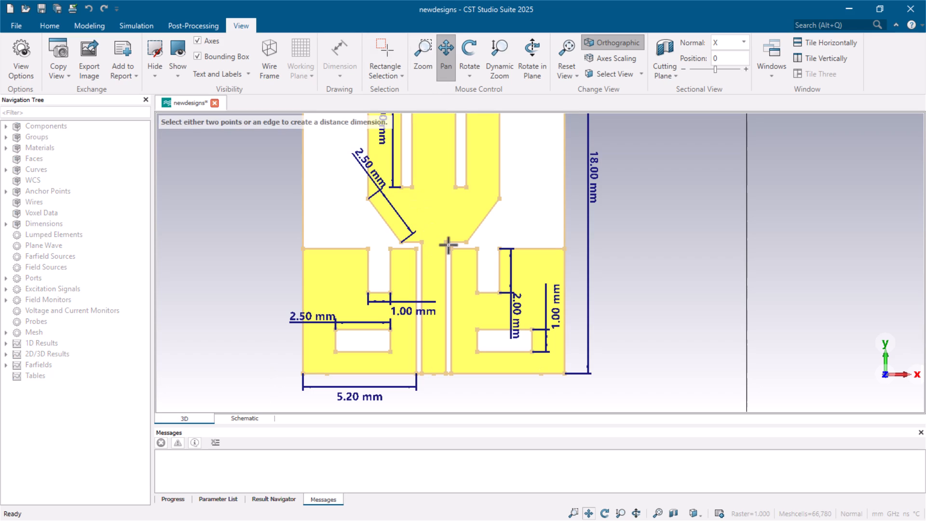
click(448, 245)
drag(448, 245, 466, 241)
double_click(466, 241)
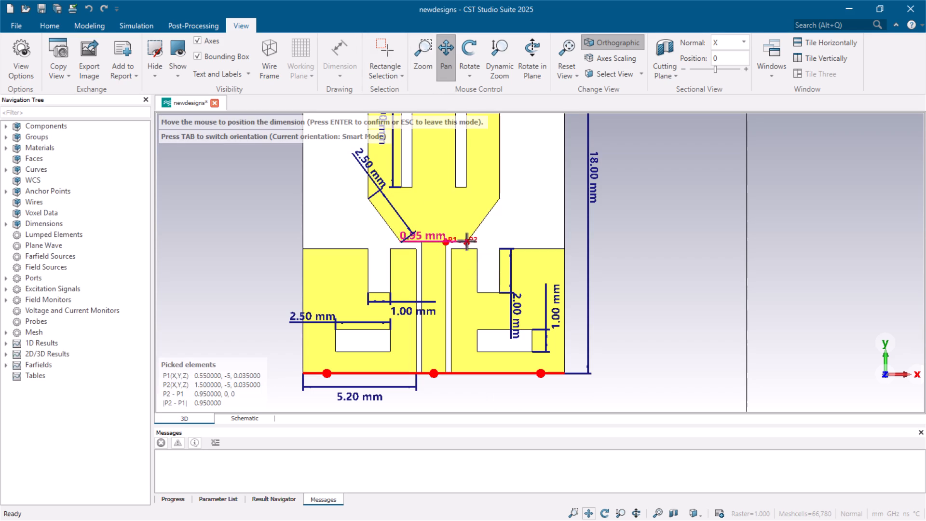
double_click(474, 214)
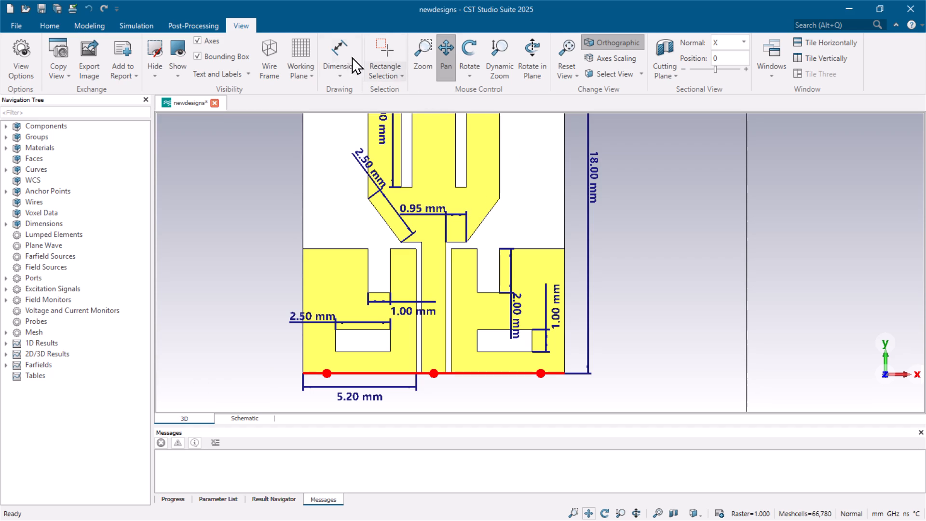
Add a distance dimension for the feed line's length from the patch's bottom edge to the substrate's bottom edge, placed along the feed line.
click(339, 54)
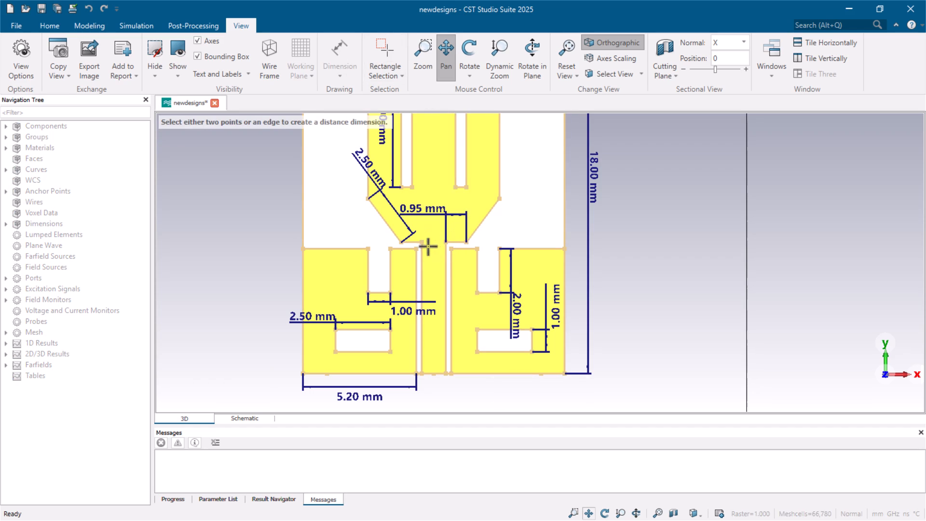
double_click(424, 244)
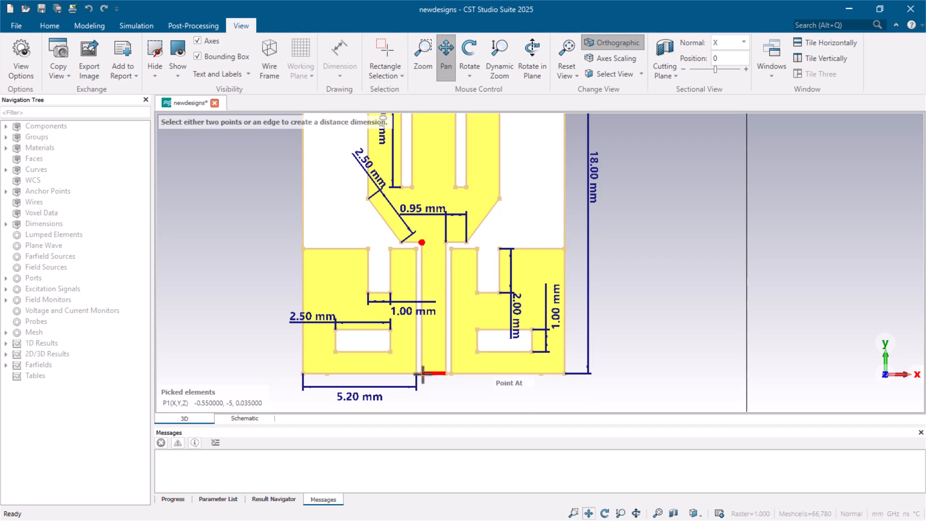
click(422, 374)
drag(422, 374, 434, 359)
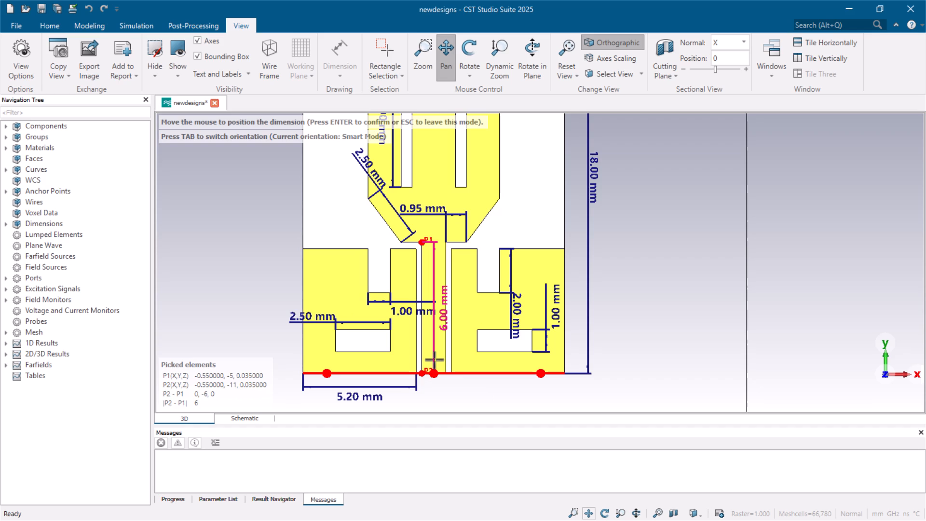
drag(434, 359, 434, 359)
double_click(434, 359)
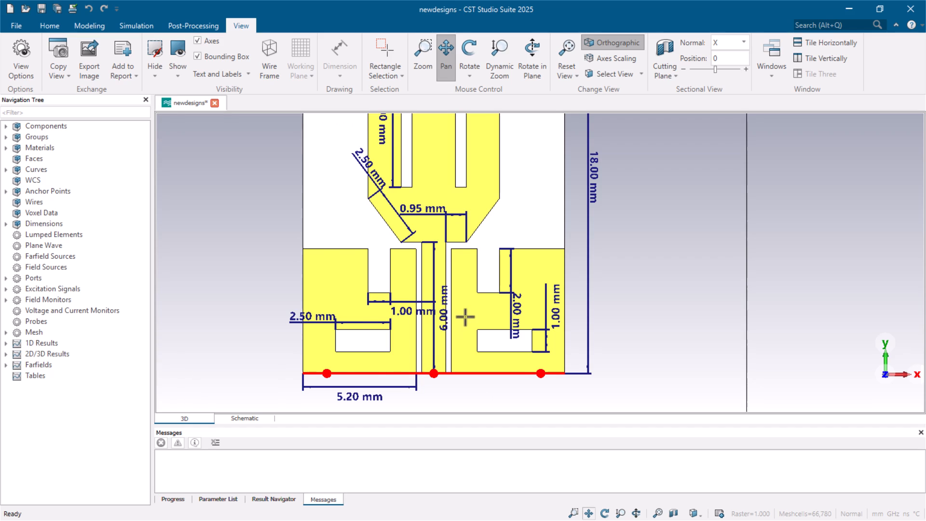
ctrl+scroll(465, 316, up, 1)
drag(503, 296, 513, 349)
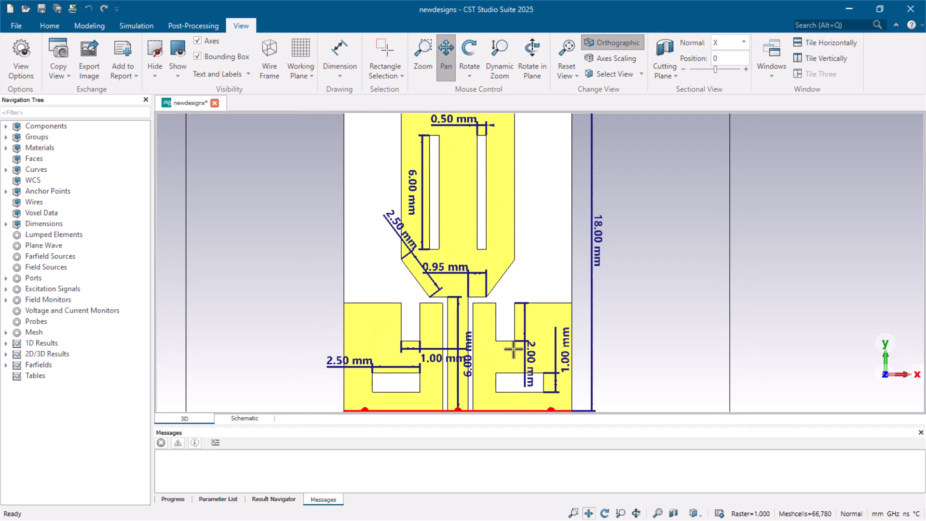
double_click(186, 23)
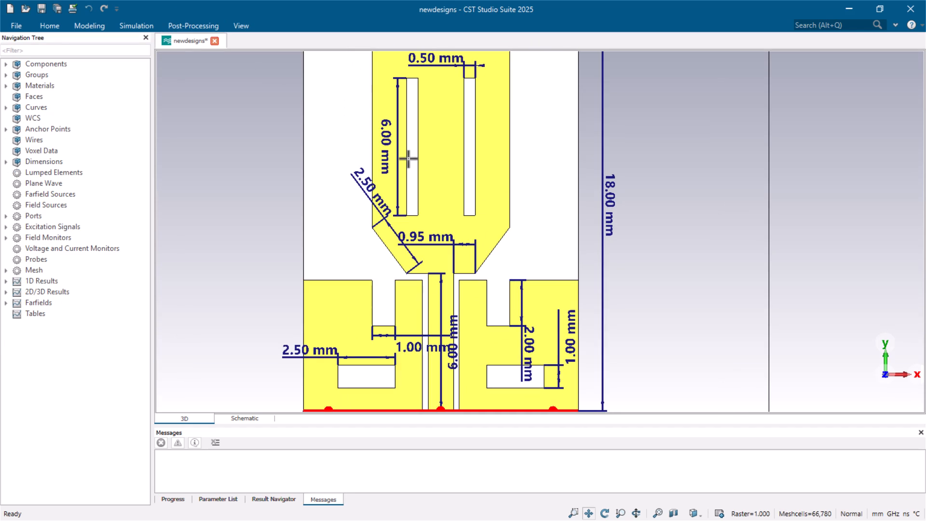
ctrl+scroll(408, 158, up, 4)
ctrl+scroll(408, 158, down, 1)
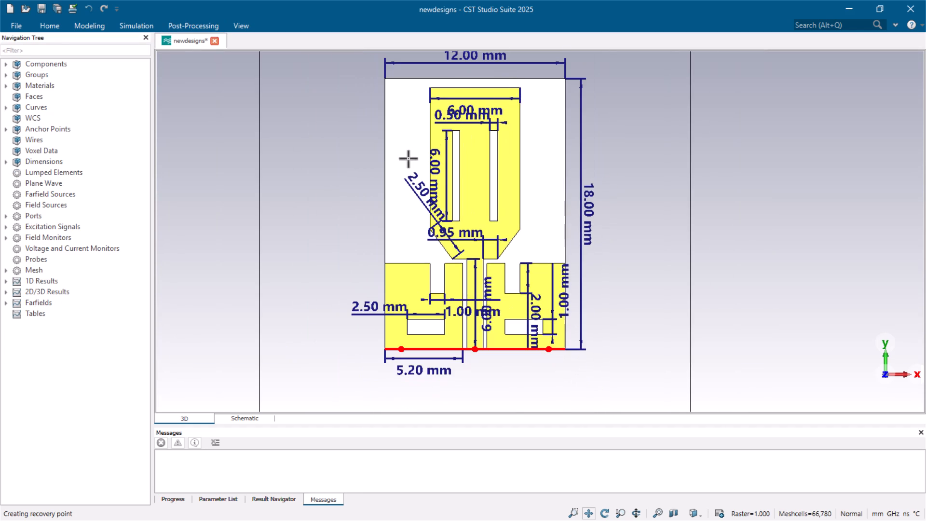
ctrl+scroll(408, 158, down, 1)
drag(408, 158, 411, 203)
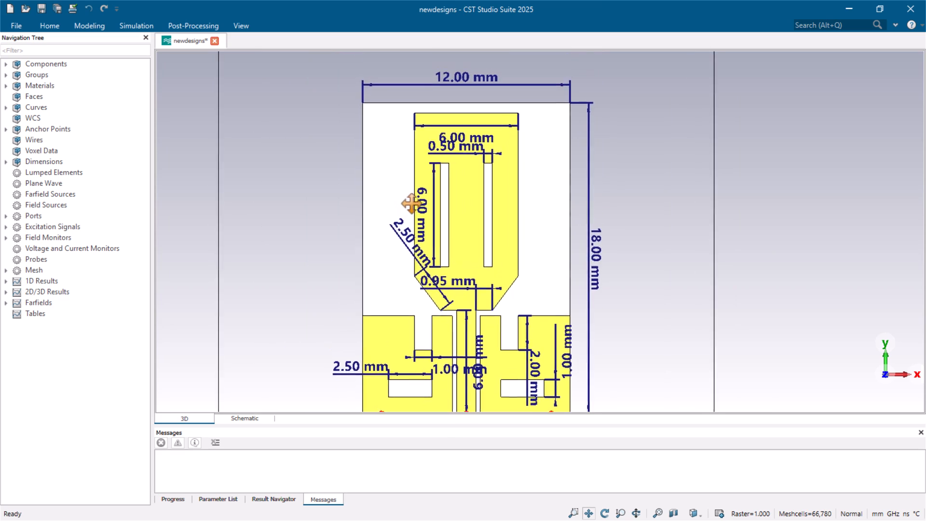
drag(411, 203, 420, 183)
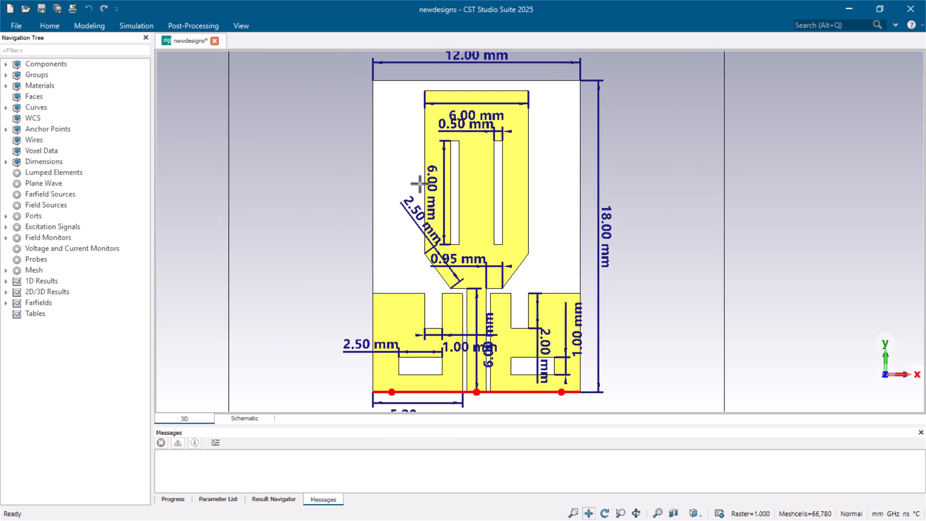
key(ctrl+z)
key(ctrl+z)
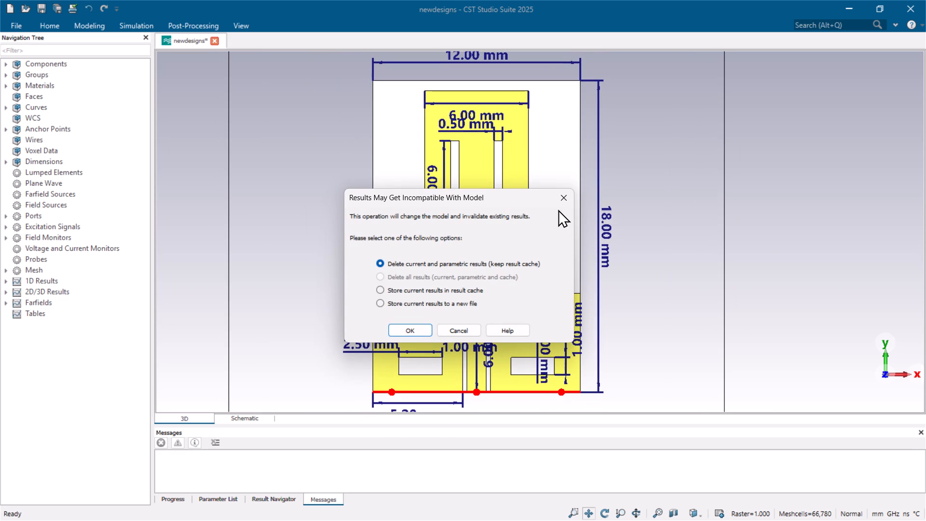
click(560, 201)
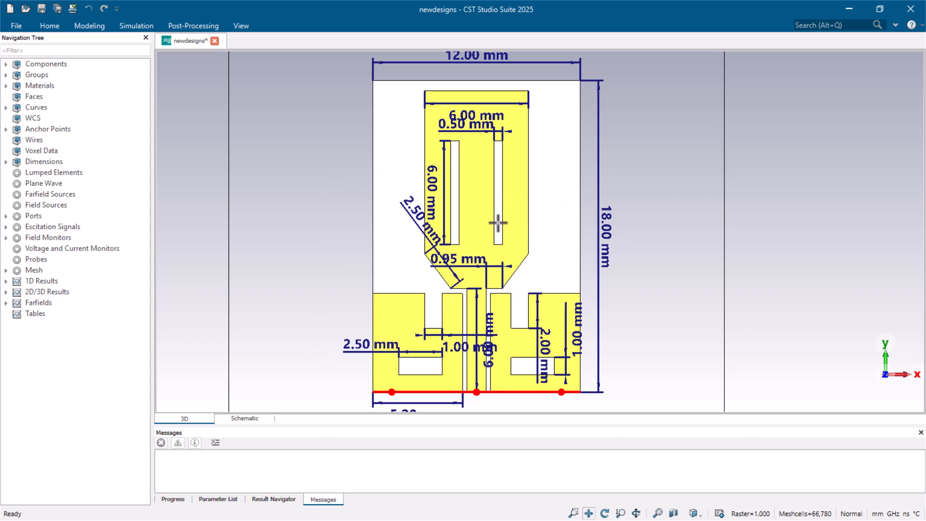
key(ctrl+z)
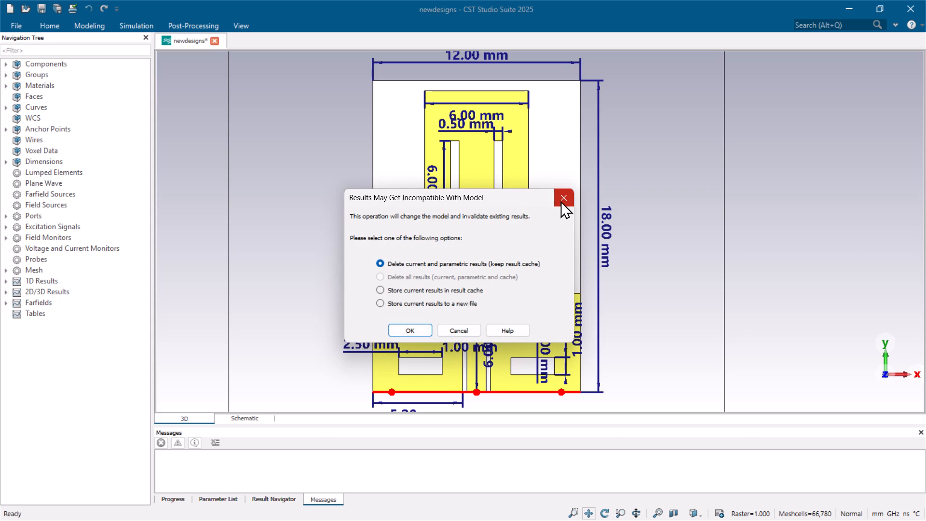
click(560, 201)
Hide all existing dimensions in the antenna's front view.
double_click(204, 28)
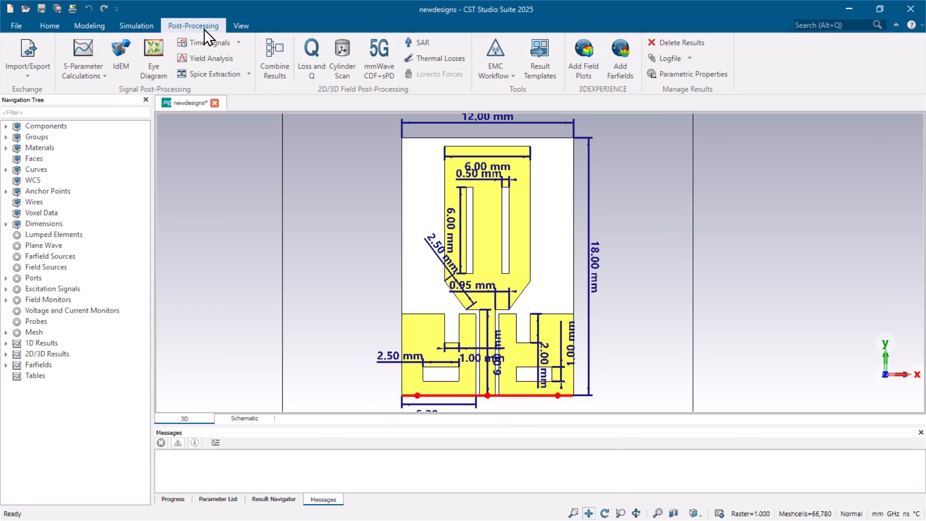
click(228, 28)
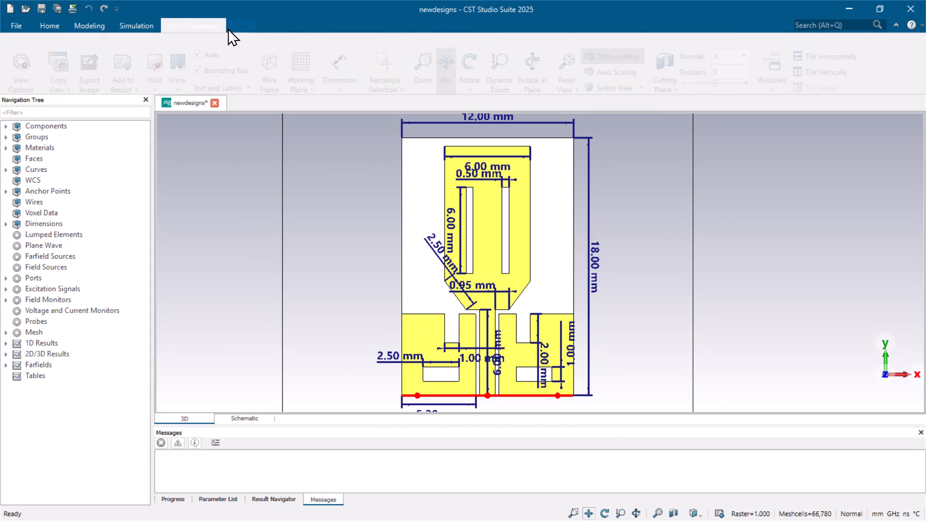
click(341, 69)
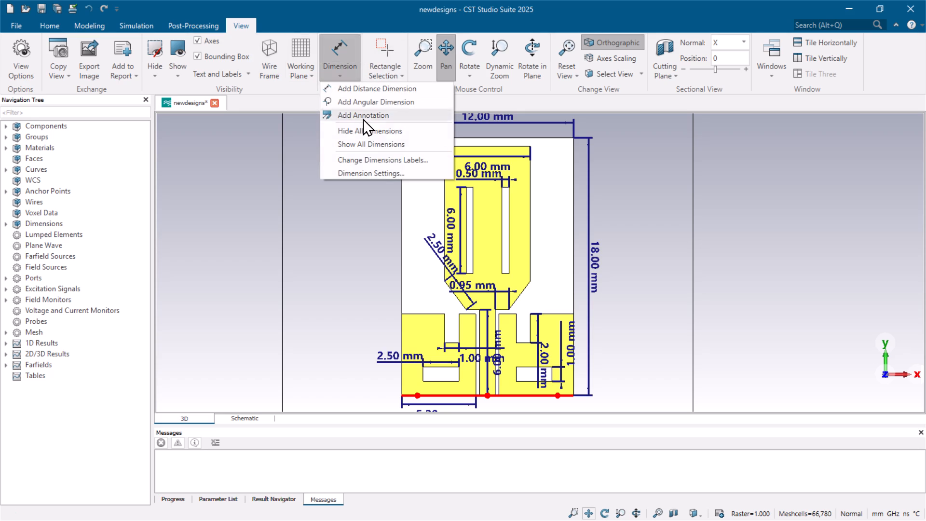
click(393, 132)
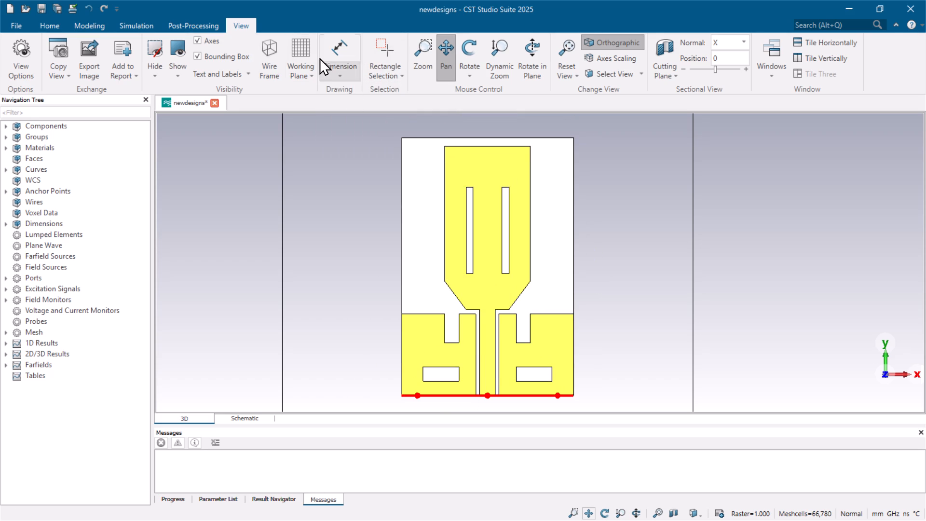
Add a distance dimension for the substrate's full width between its two top corners, placed just above the top edge.
double_click(337, 54)
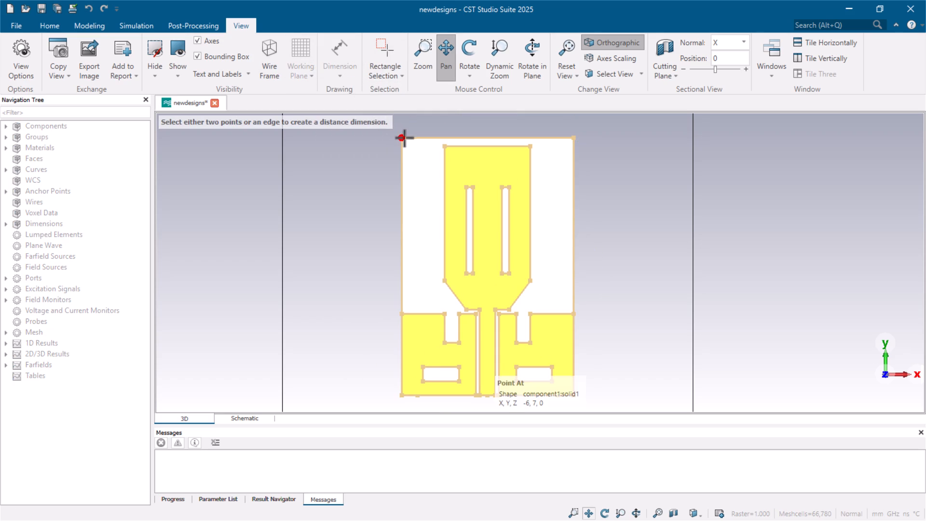
double_click(404, 137)
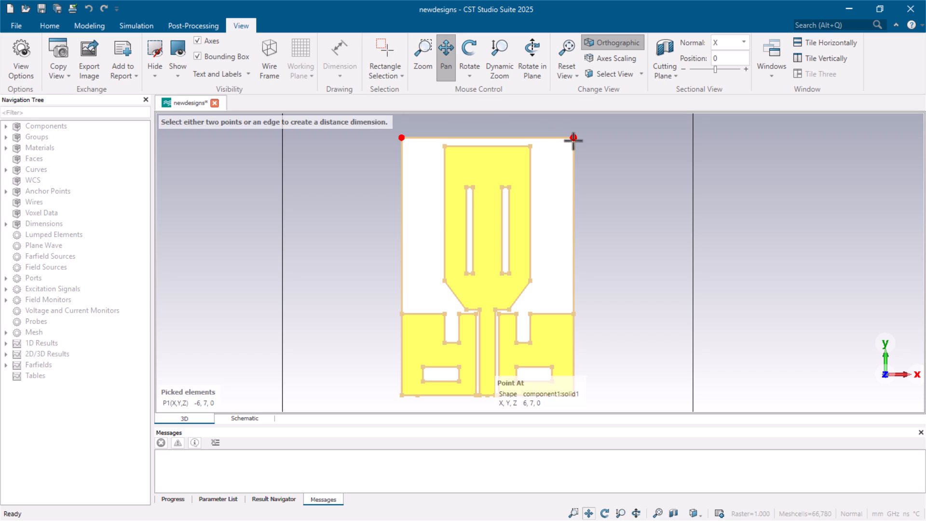
double_click(573, 140)
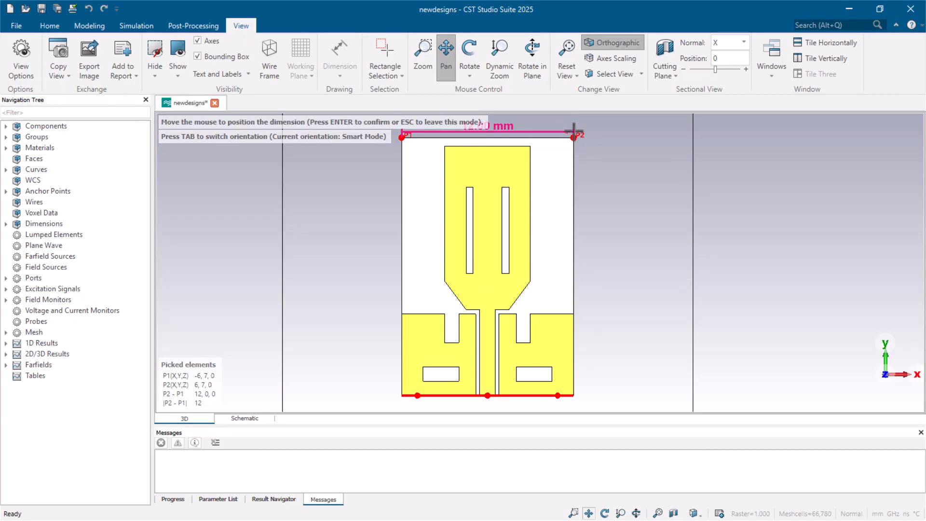
double_click(574, 130)
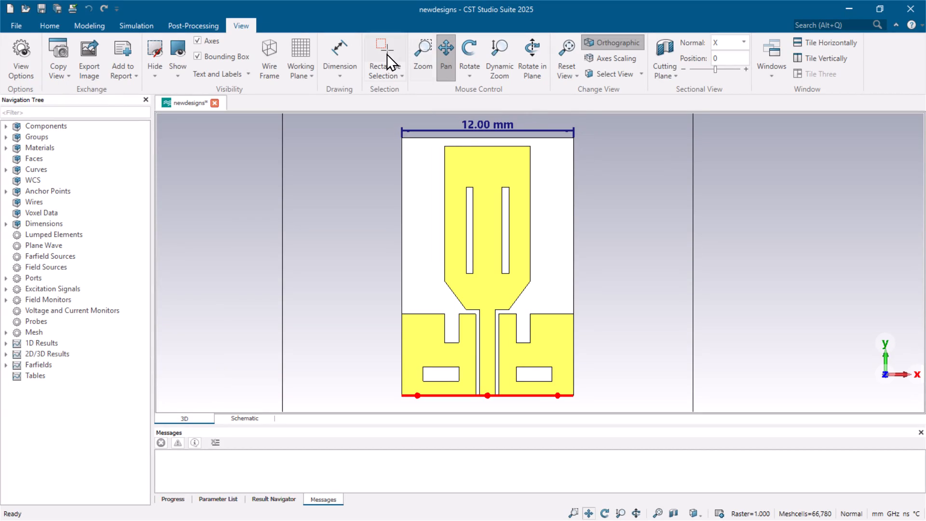
Add a distance dimension for the substrate's full height between its top-right and bottom-right corners, placed just outside the right edge.
click(349, 53)
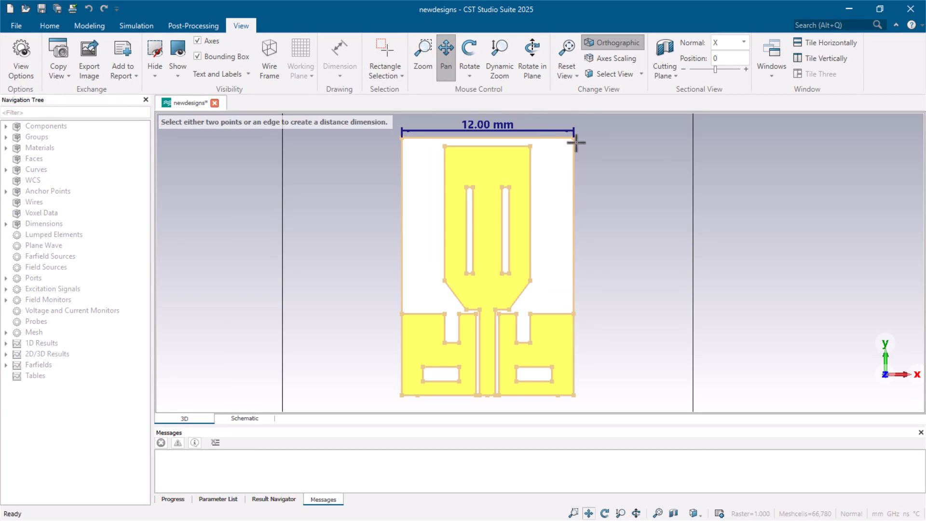
double_click(576, 139)
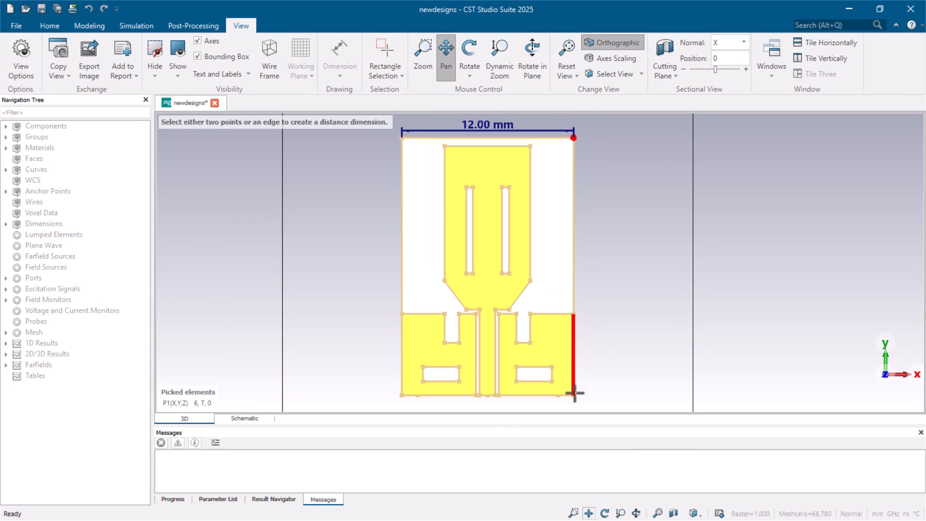
double_click(575, 395)
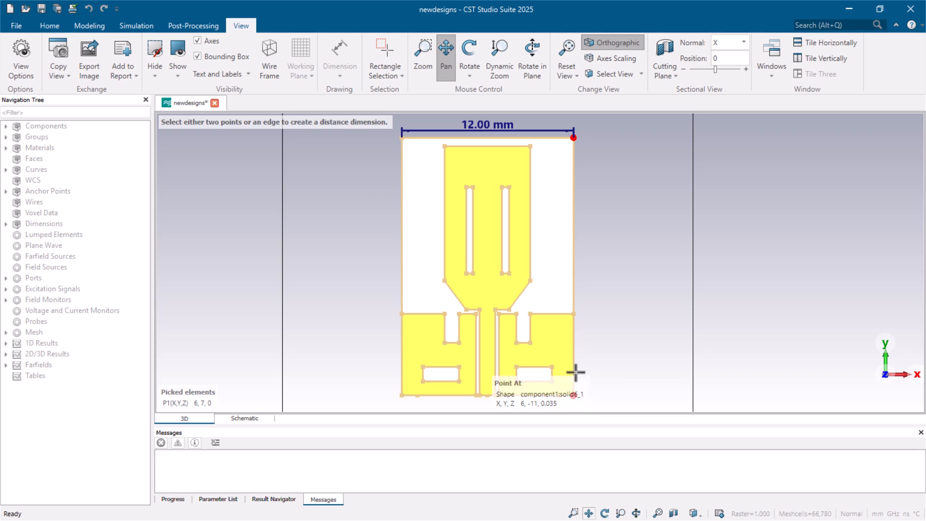
drag(545, 361, 516, 307)
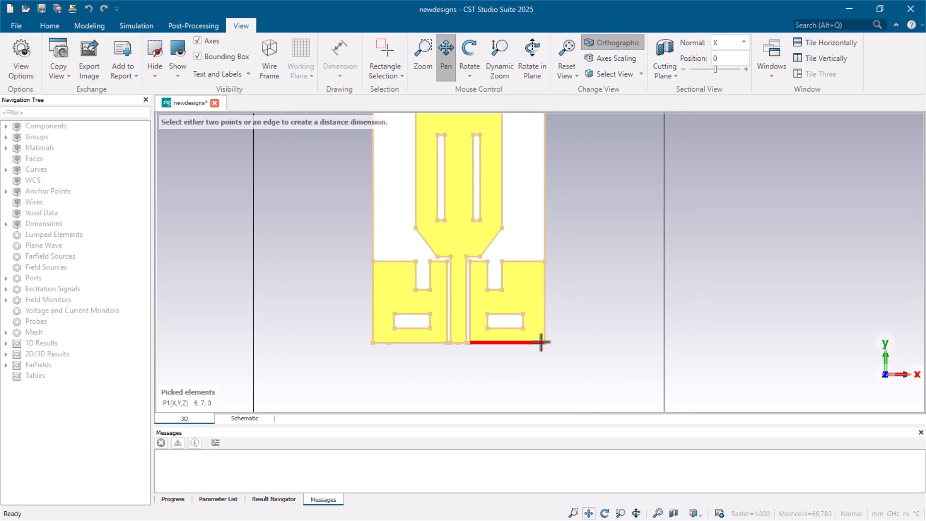
click(545, 342)
drag(545, 342, 562, 340)
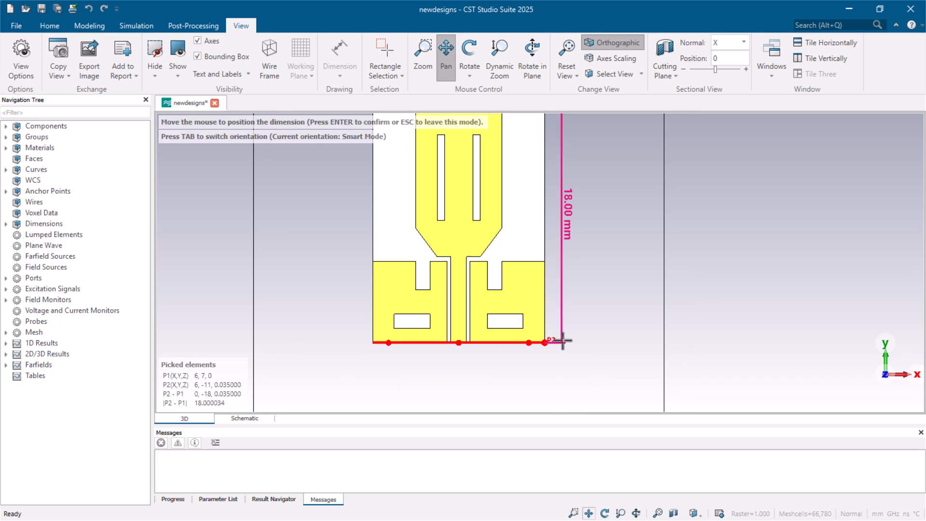
drag(562, 340, 563, 340)
double_click(563, 340)
drag(617, 273, 717, 325)
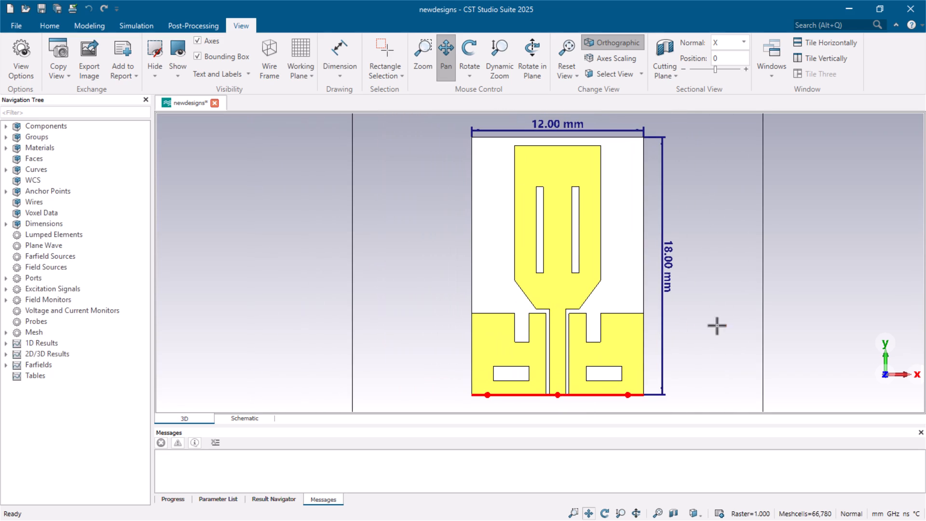
Add a distance dimension for the patch's top width between its upper corners, placed inside the patch above the slots.
click(335, 47)
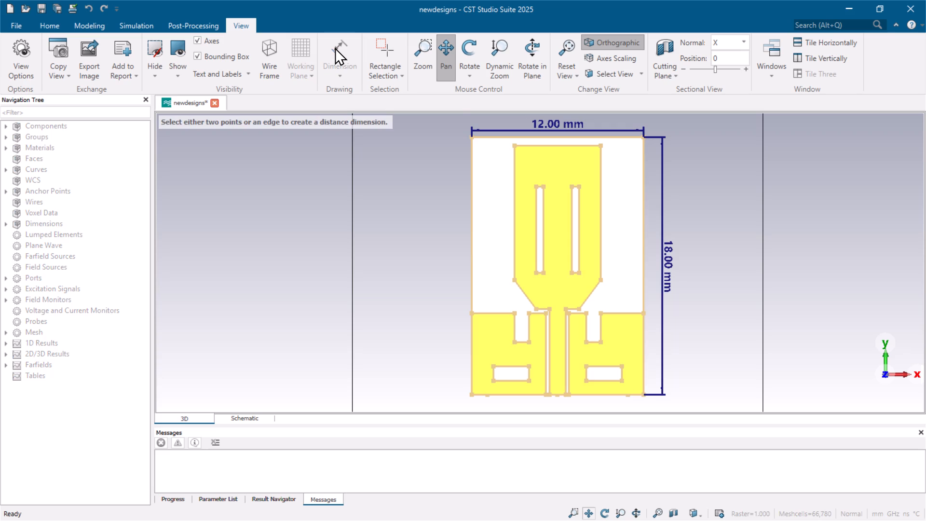
double_click(515, 147)
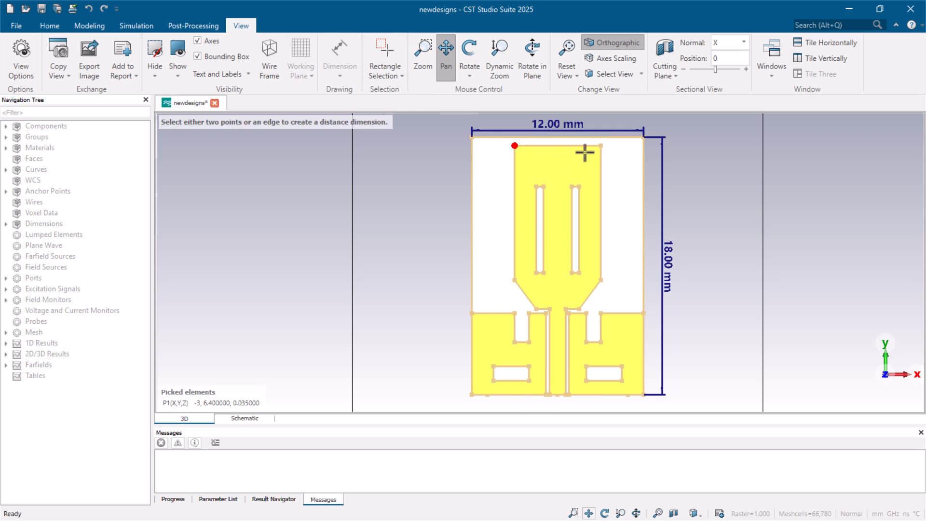
double_click(601, 148)
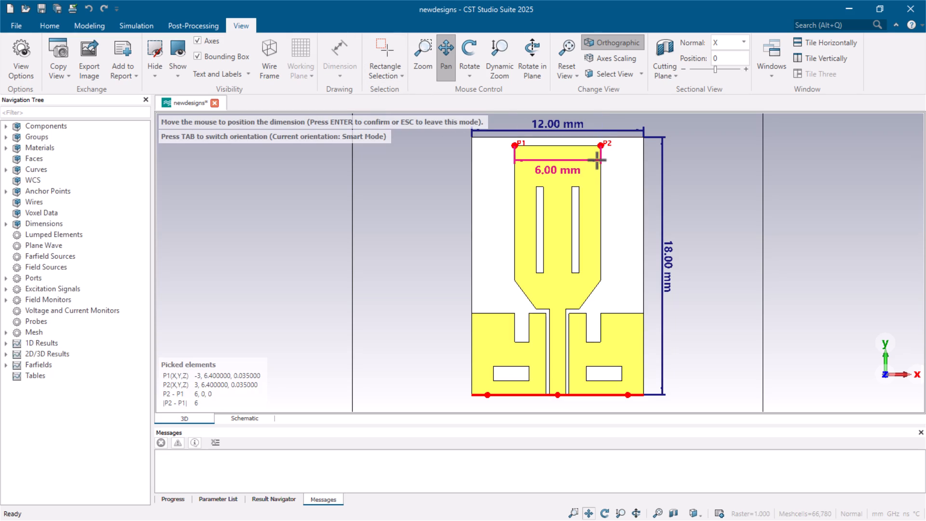
double_click(597, 159)
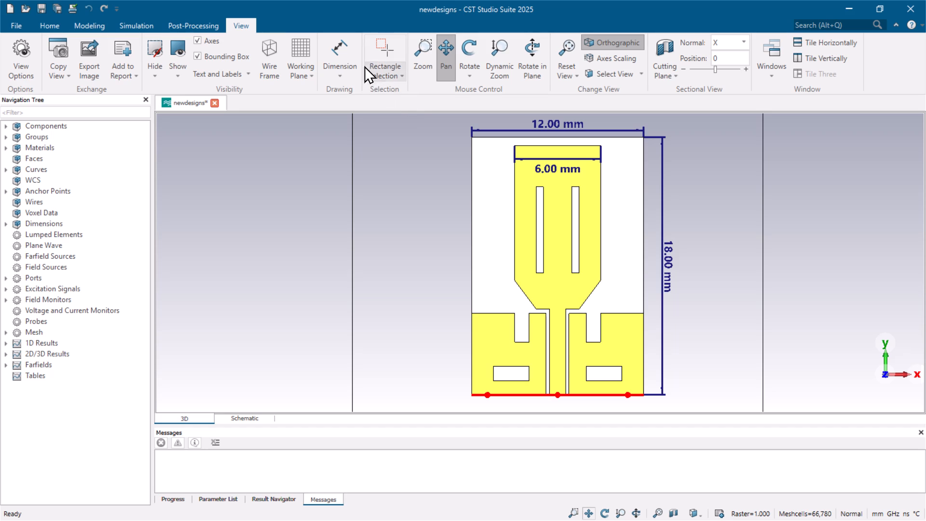
Add a distance dimension for the left vertical slot's length along its left edge, placed just left of the slot.
click(340, 71)
click(340, 54)
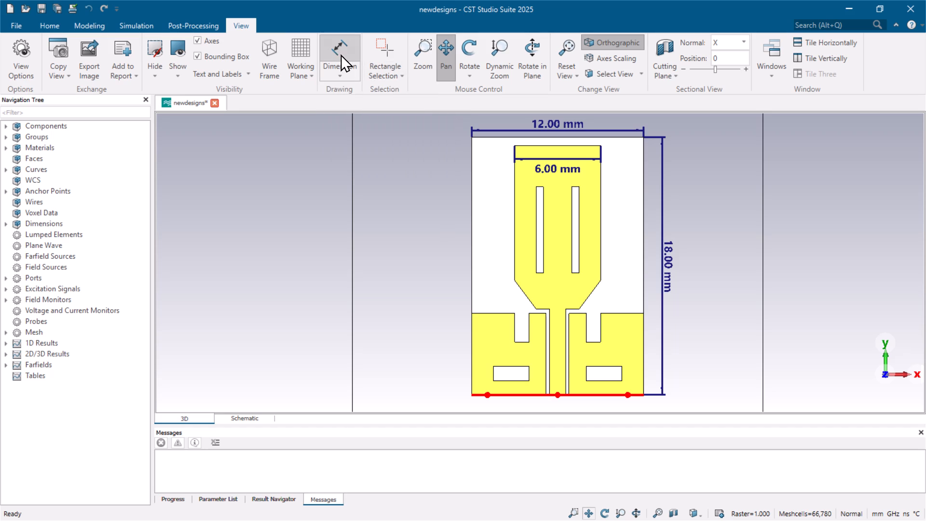
click(341, 50)
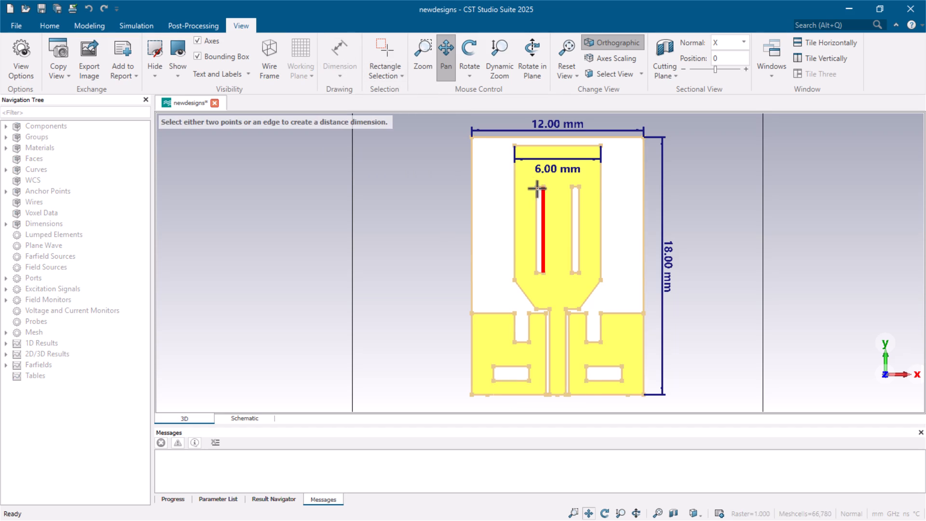
double_click(533, 186)
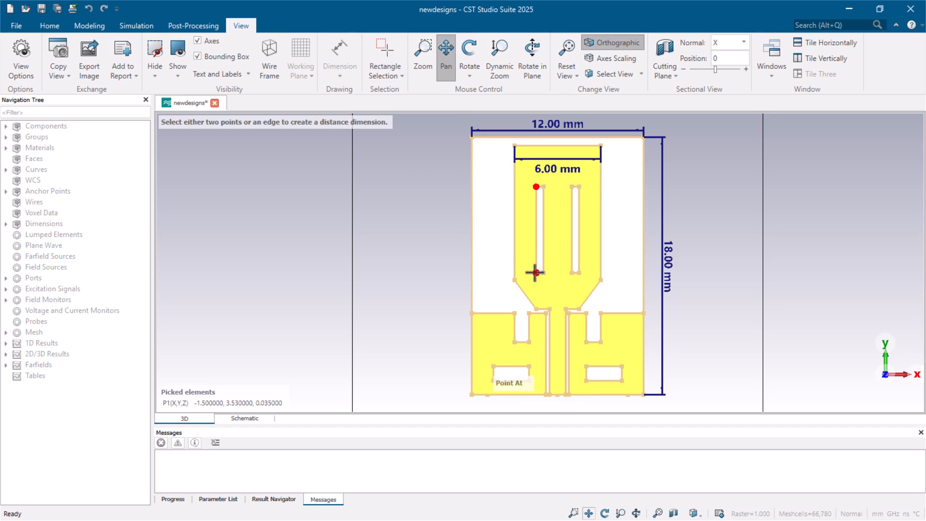
double_click(534, 272)
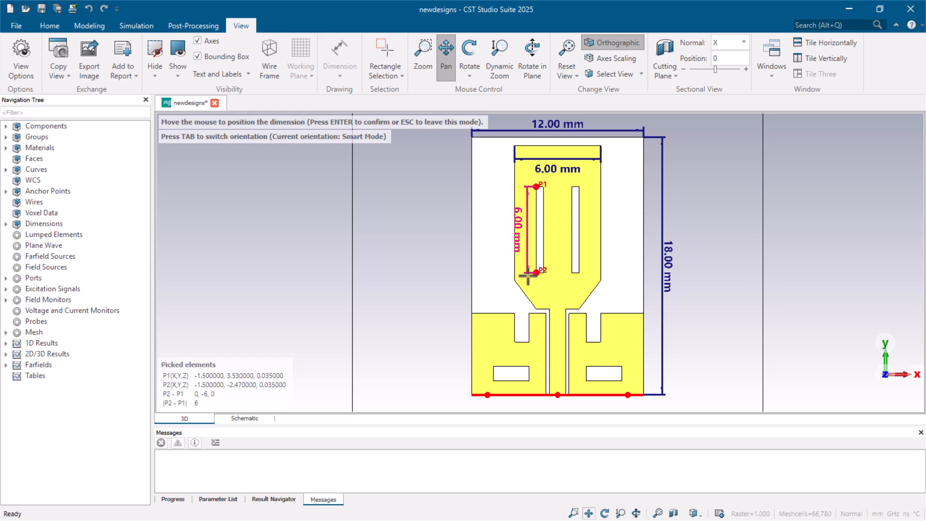
double_click(528, 275)
Add a distance dimension for the patch's straight right edge, from the top corner to the slanted edge, placed just outside the patch.
click(333, 41)
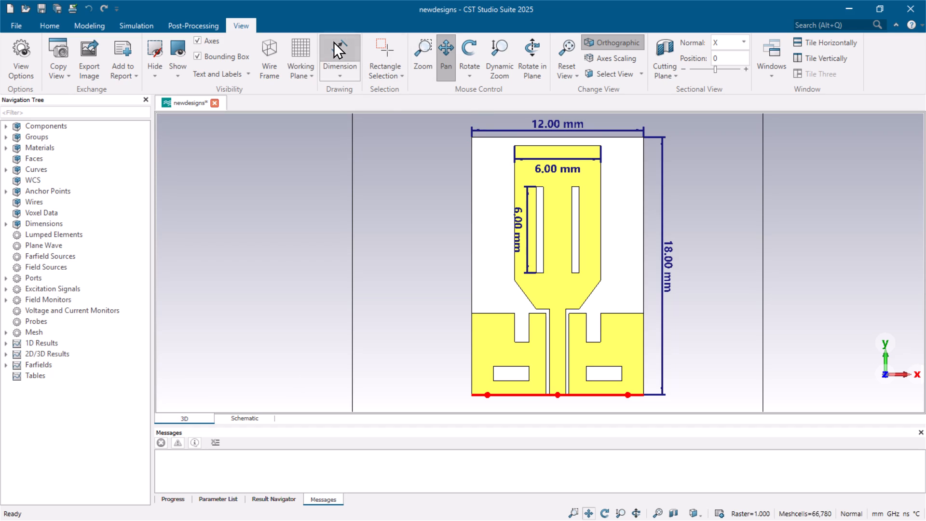
double_click(599, 149)
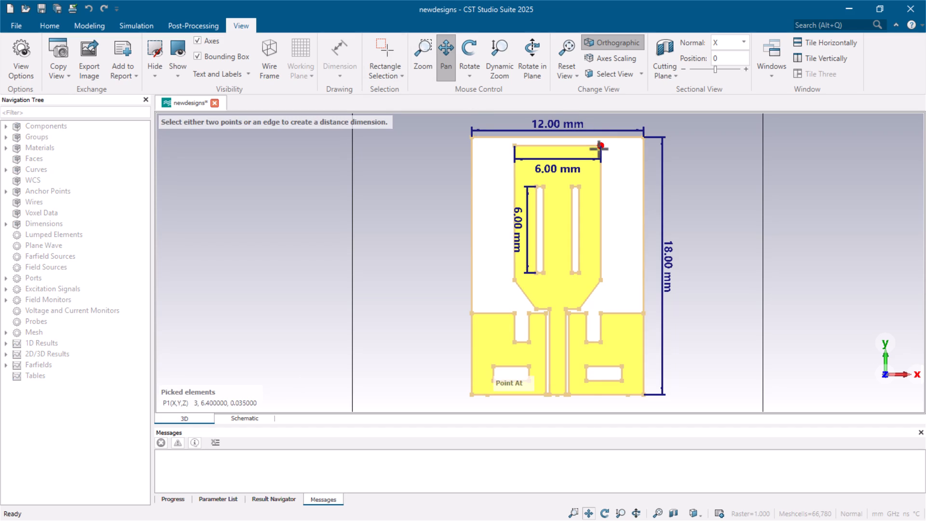
double_click(600, 280)
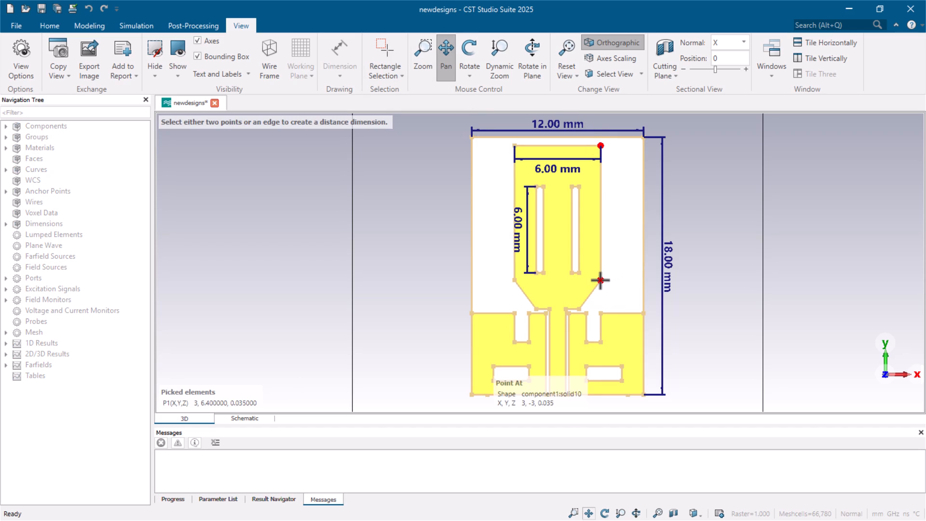
triple_click(612, 278)
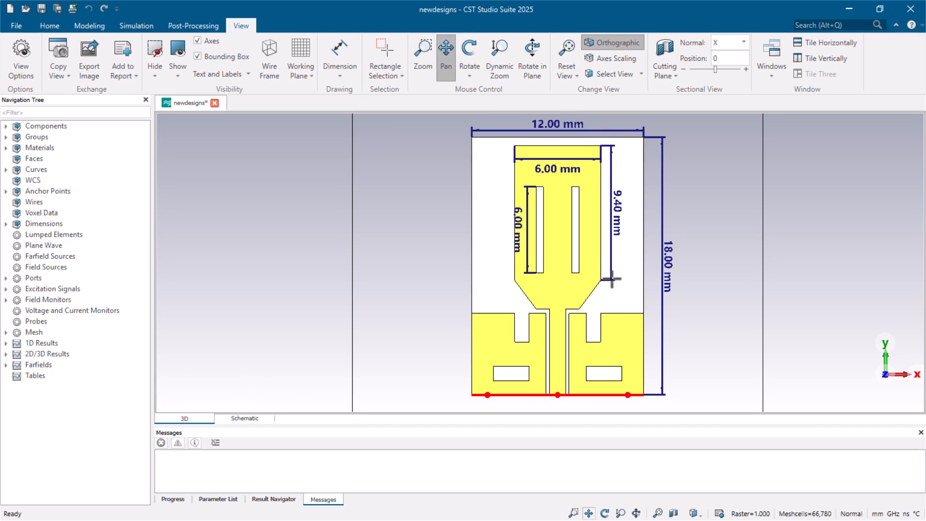
Add a distance dimension for the left ground plane's width along its bottom edge, placed just below the edge.
click(342, 47)
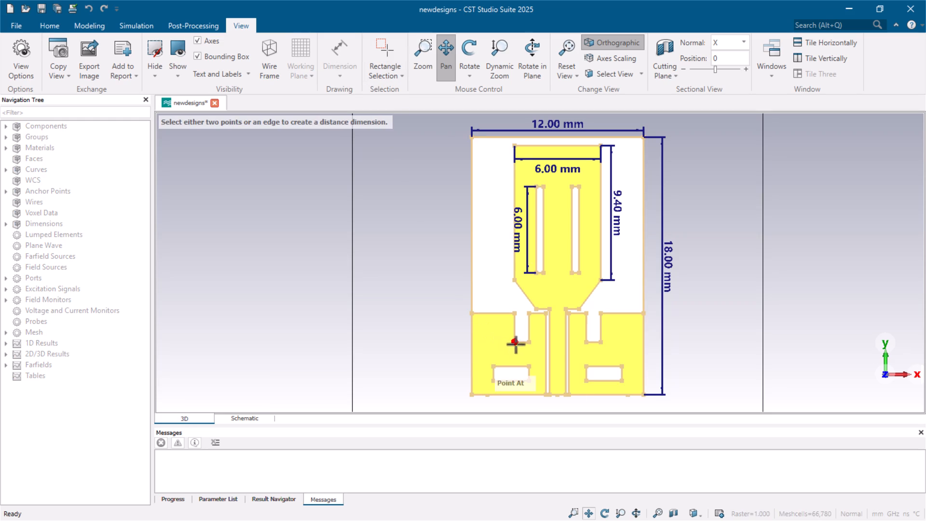
drag(505, 339, 484, 254)
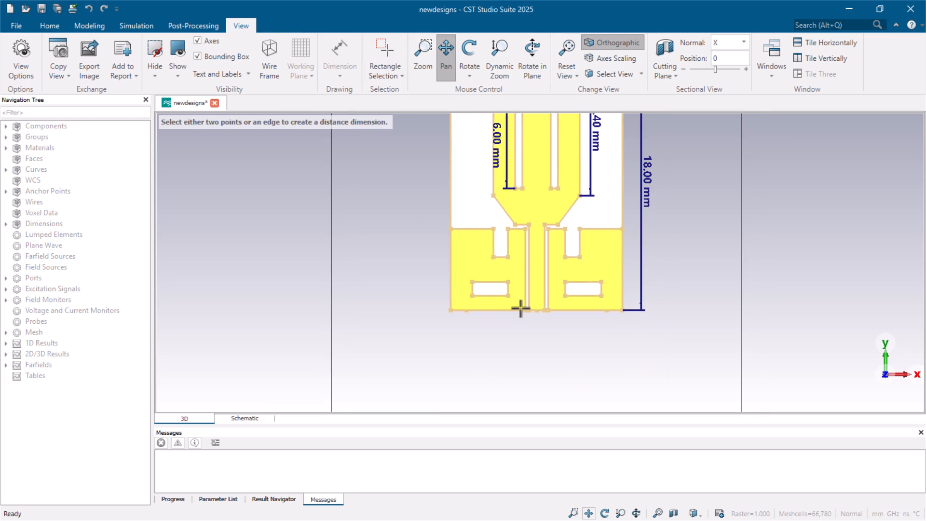
double_click(525, 311)
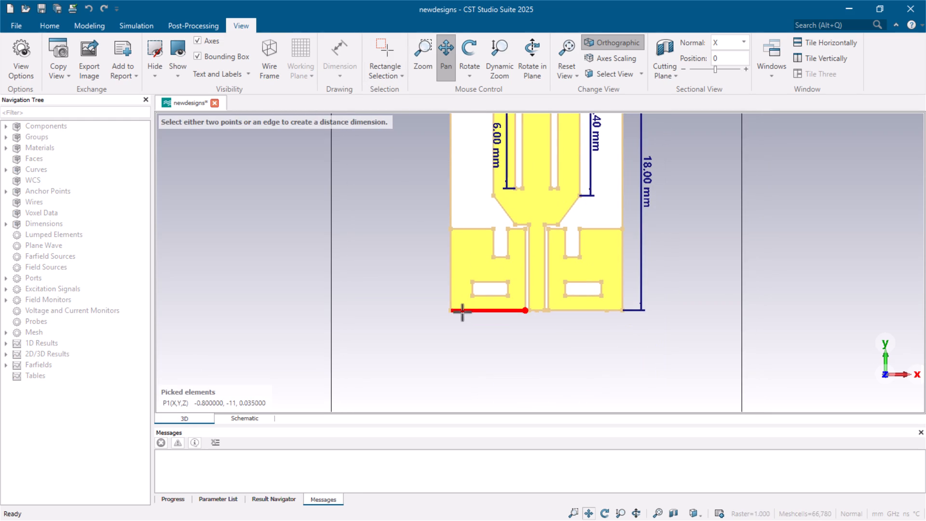
double_click(451, 309)
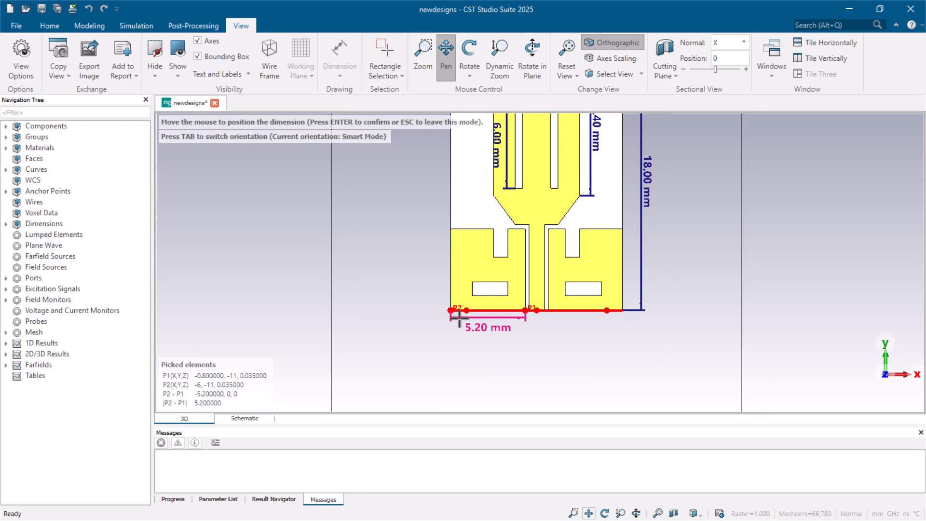
triple_click(460, 321)
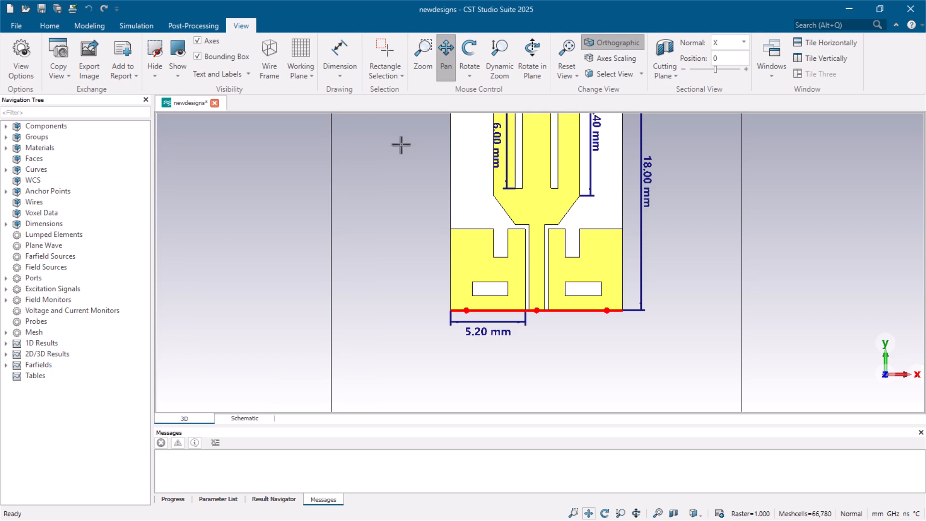
Add a distance dimension for the central feed line's length along its right edge, placed inside the feed line.
click(347, 51)
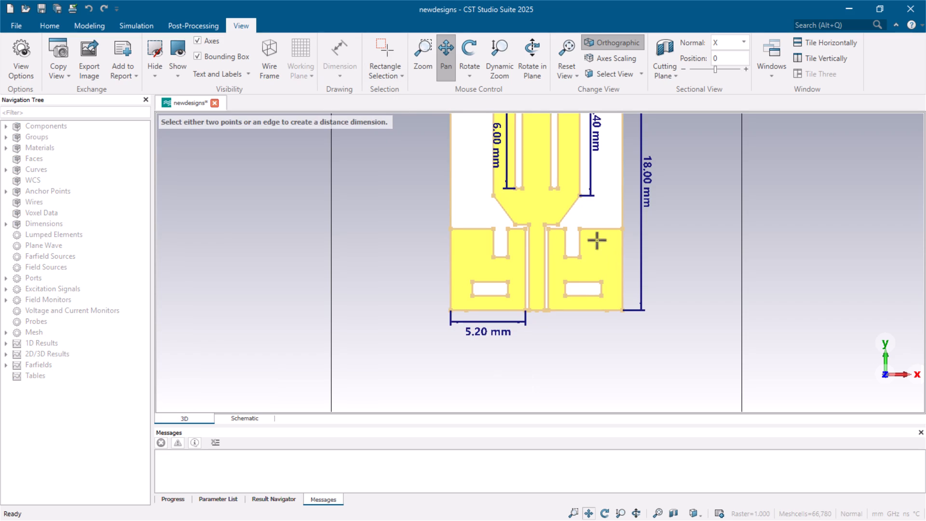
ctrl+scroll(587, 337, down, 6)
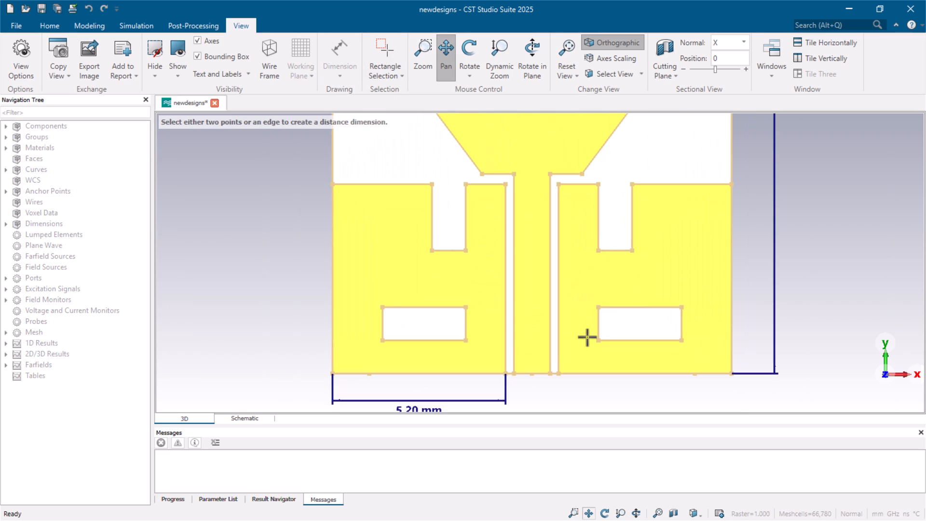
drag(587, 337, 560, 361)
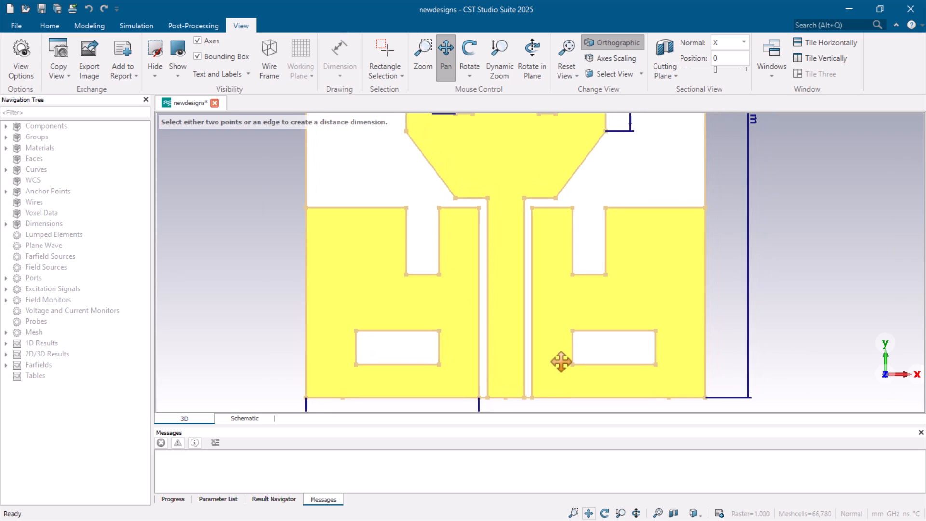
drag(560, 361, 485, 327)
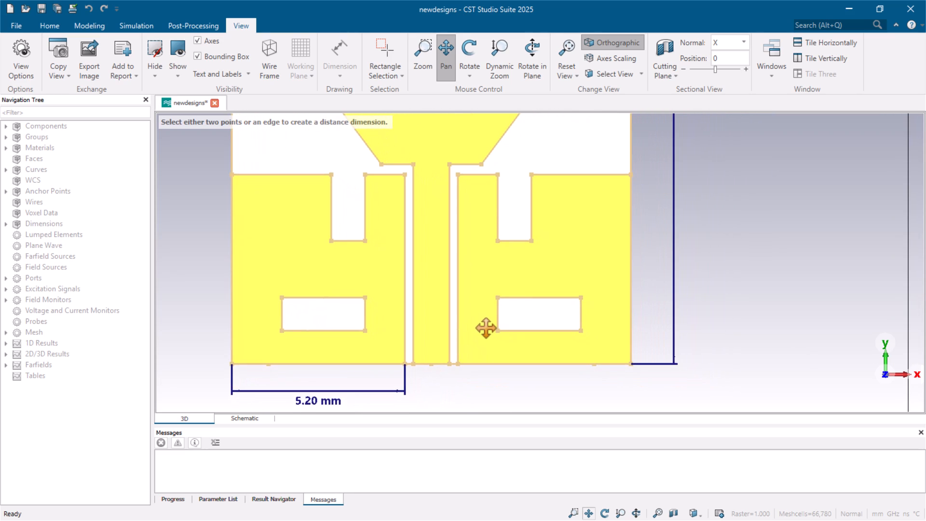
drag(485, 327, 501, 318)
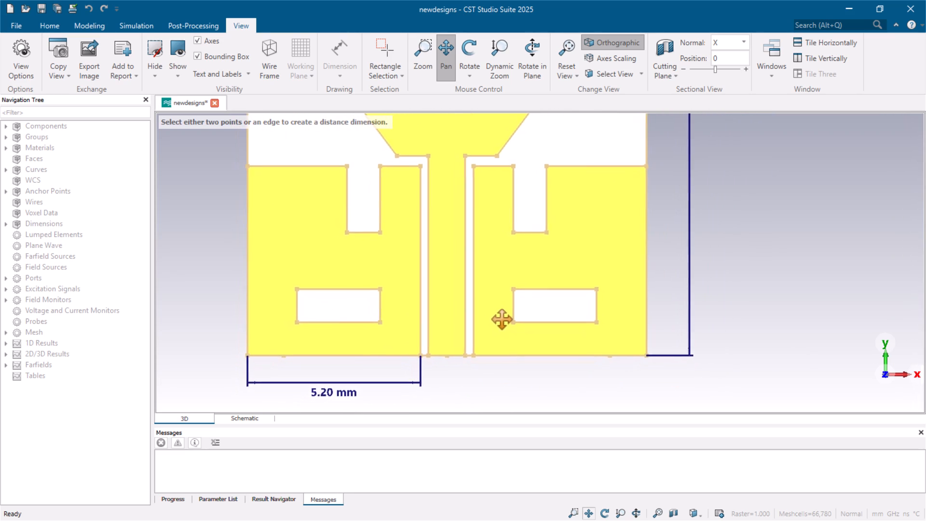
drag(501, 318, 476, 295)
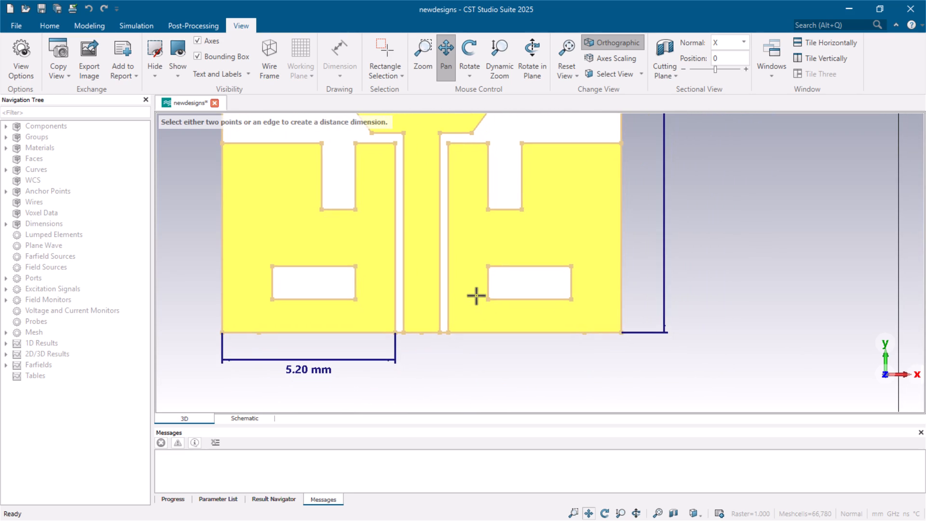
double_click(438, 133)
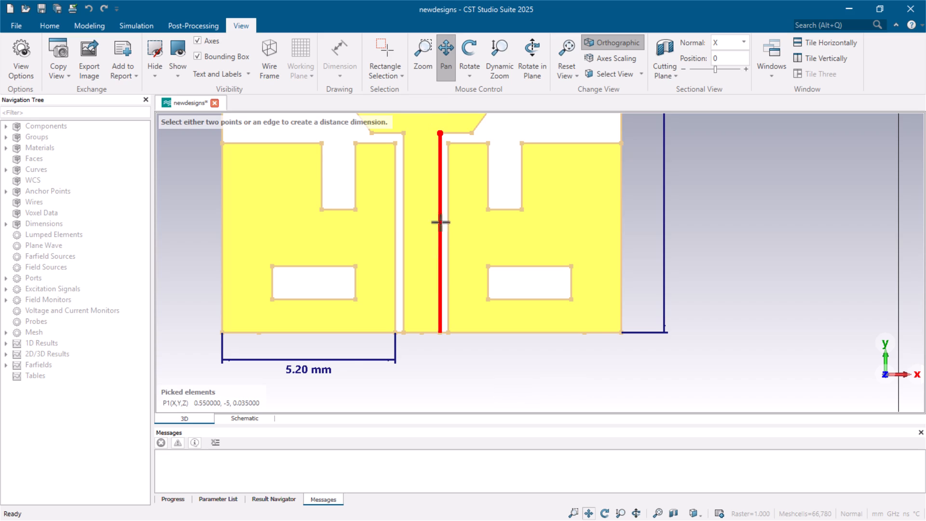
click(438, 332)
drag(438, 332, 428, 324)
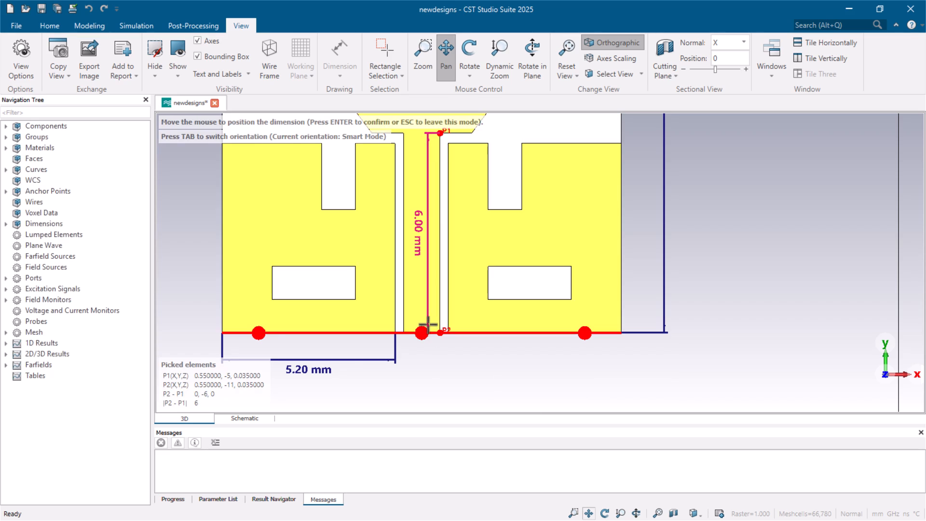
drag(428, 324, 428, 324)
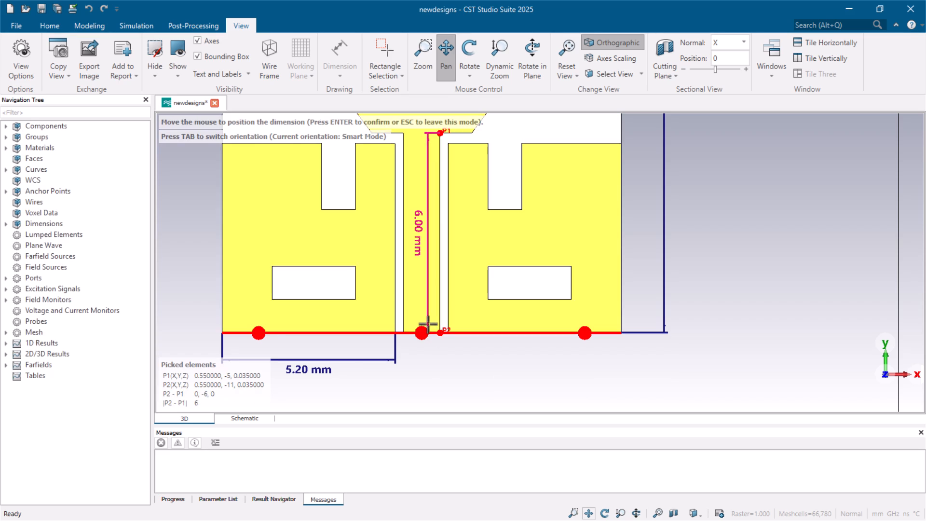
double_click(428, 324)
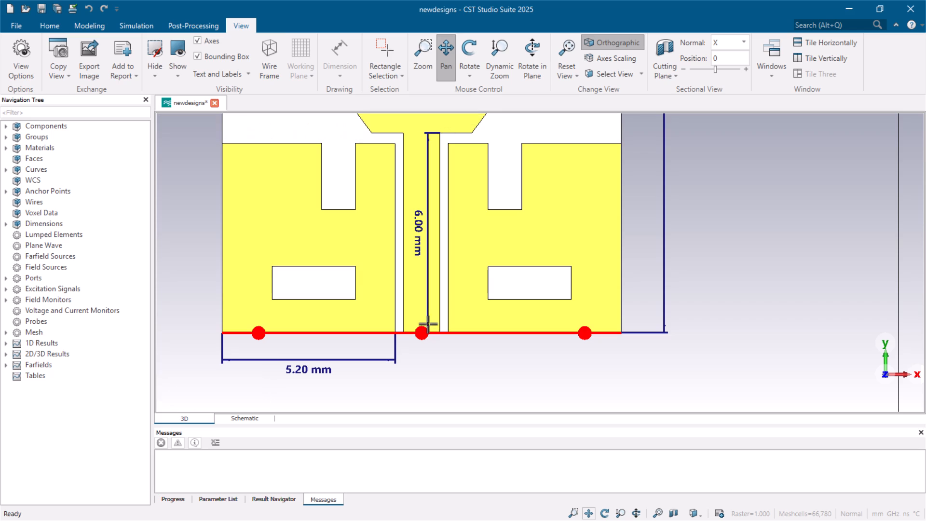
Enlarge the drawing area and frame the whole dimensioned front view of the antenna in it.
ctrl+scroll(476, 256, up, 5)
drag(476, 256, 480, 355)
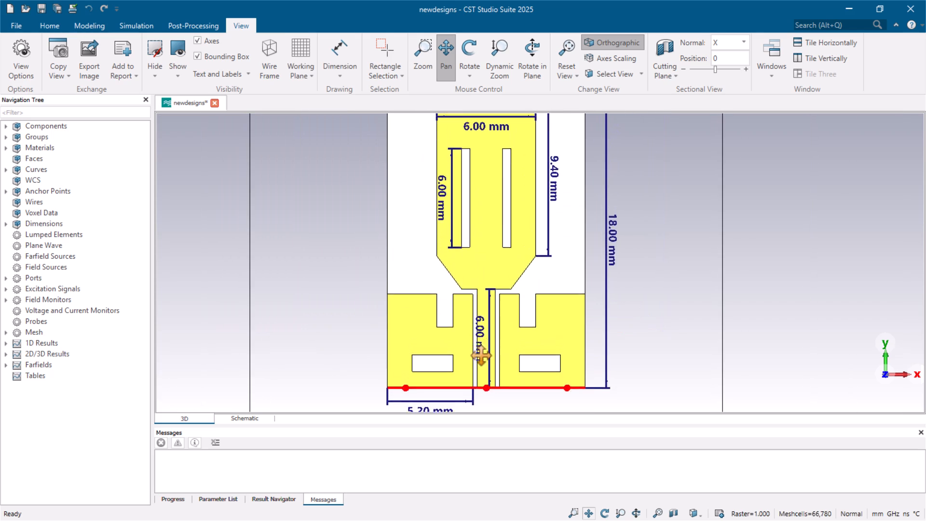
drag(480, 355, 477, 370)
ctrl+scroll(477, 370, up, 2)
drag(477, 370, 448, 370)
double_click(213, 20)
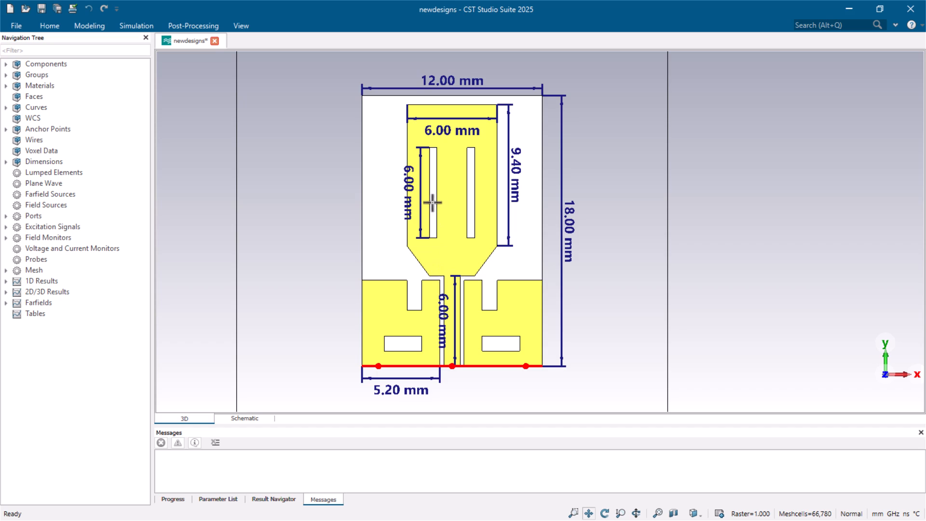
drag(526, 263, 512, 268)
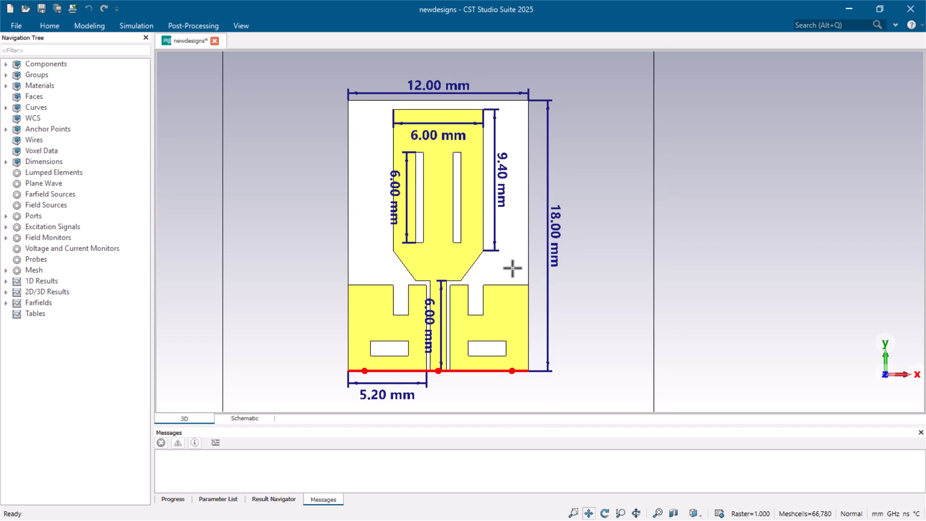
ctrl+scroll(512, 268, down, 2)
drag(512, 268, 567, 239)
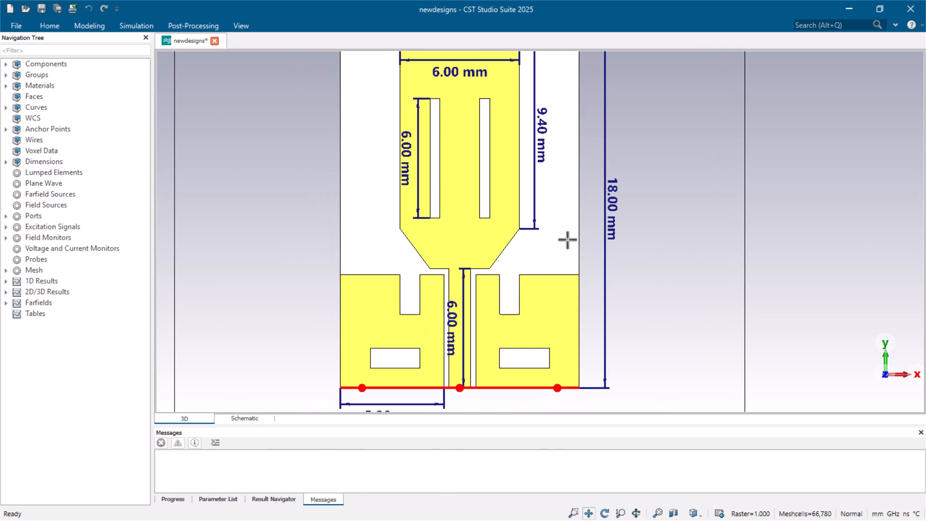
ctrl+scroll(567, 239, up, 1)
drag(567, 239, 567, 267)
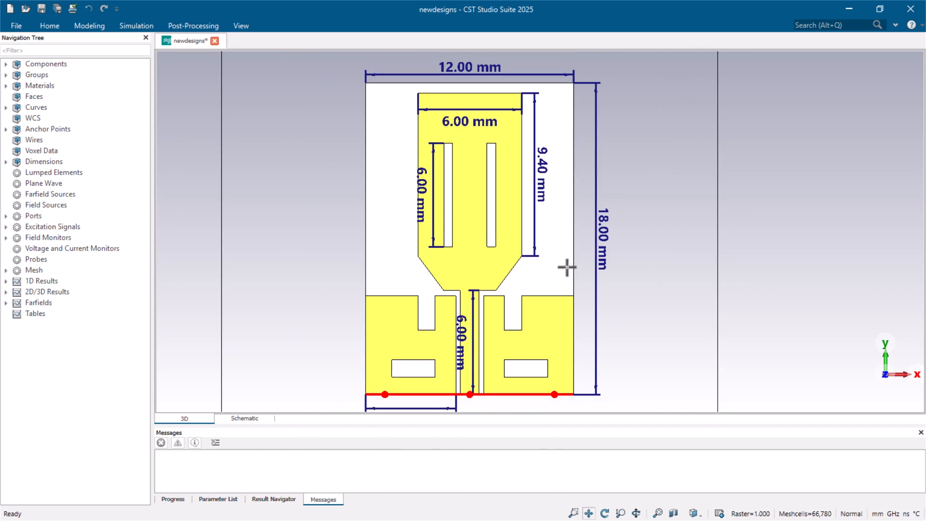
ctrl+scroll(567, 267, up, 1)
drag(567, 267, 549, 261)
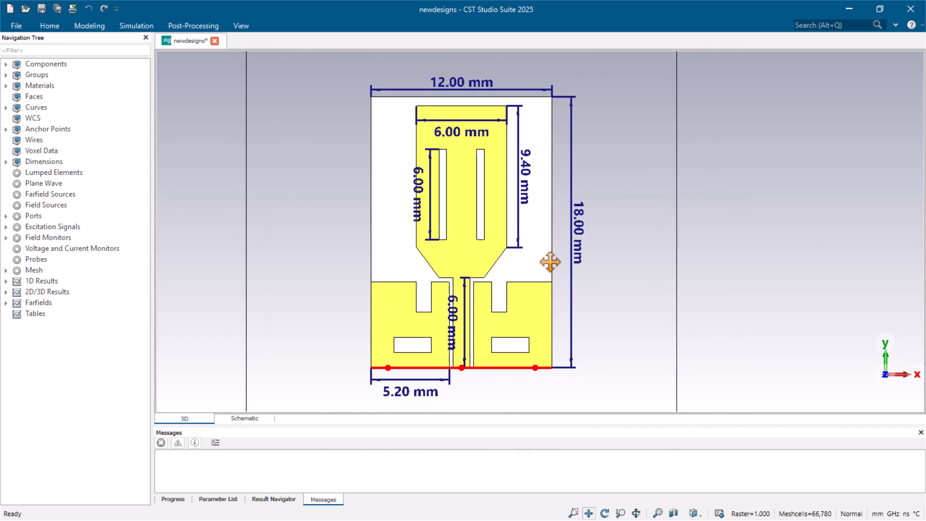
drag(549, 261, 549, 261)
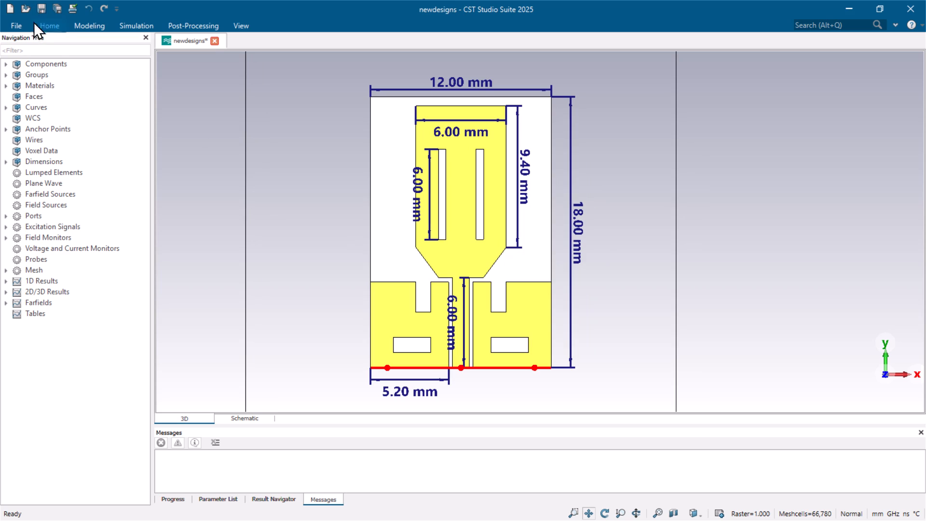
Print the active window to a PDF file named "antenna geometry" on the Desktop.
click(18, 24)
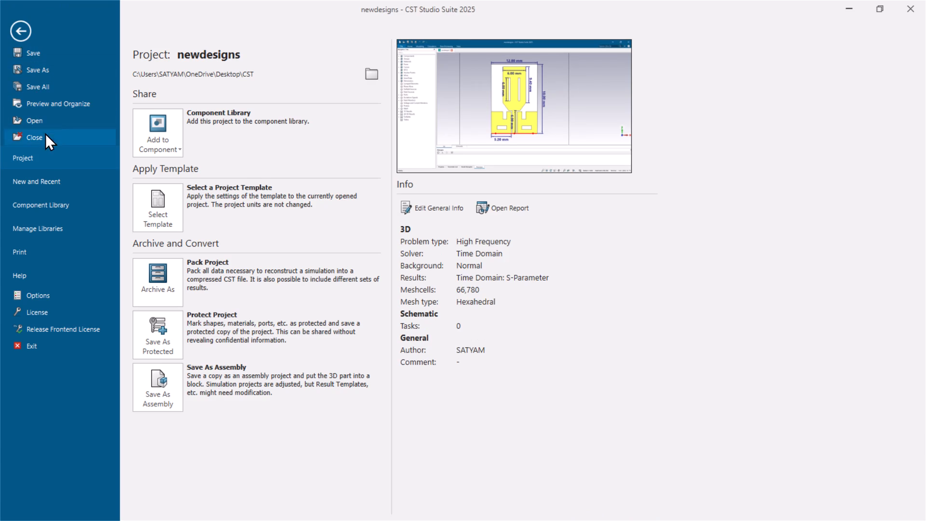
click(59, 256)
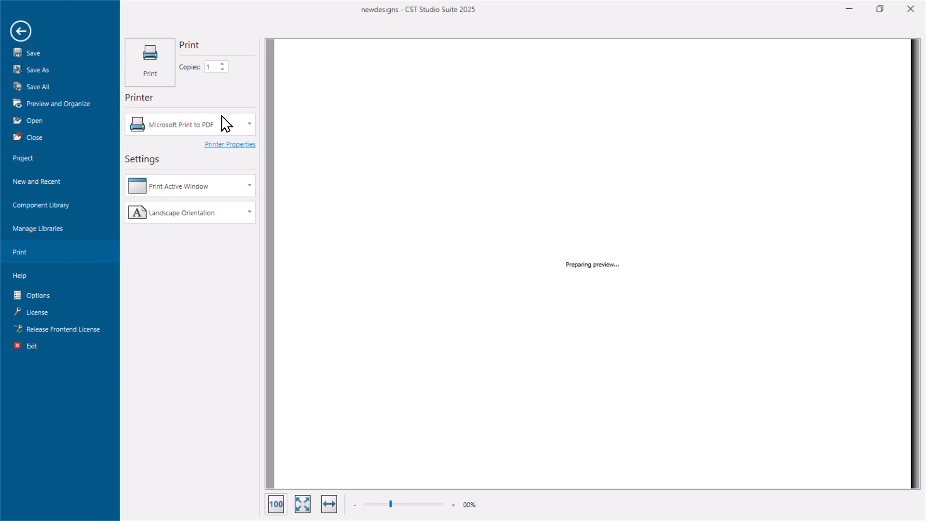
click(151, 66)
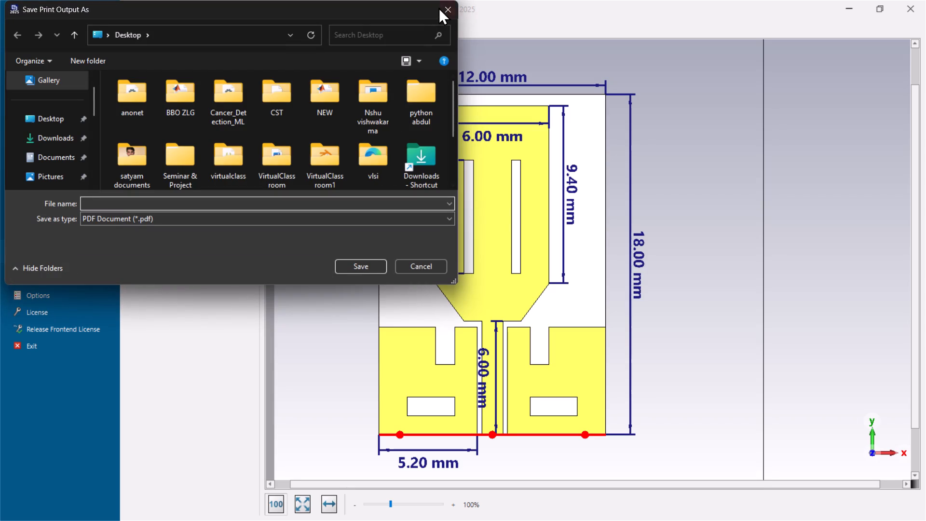
click(441, 7)
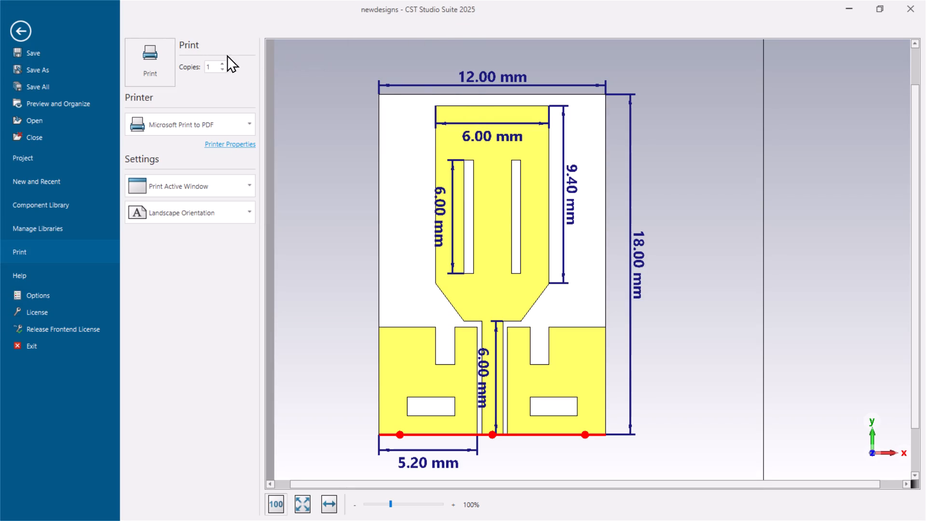
click(152, 54)
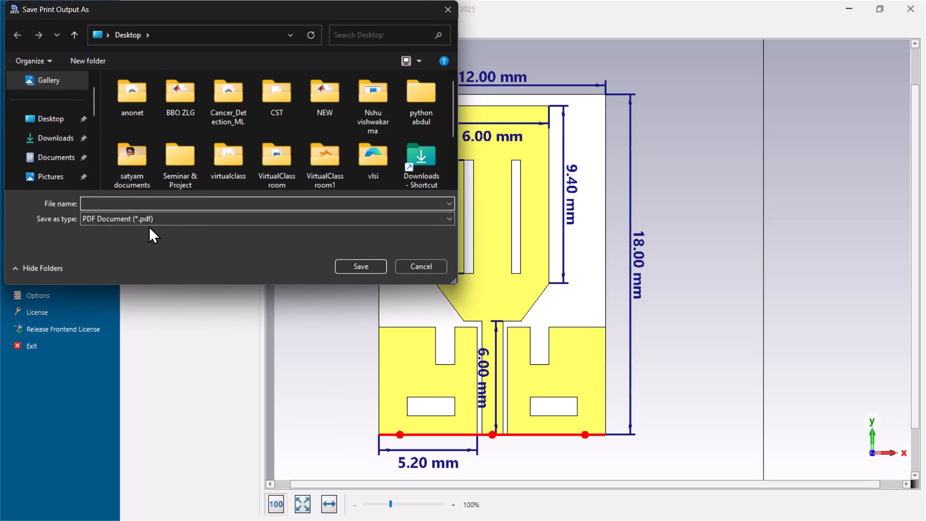
double_click(59, 115)
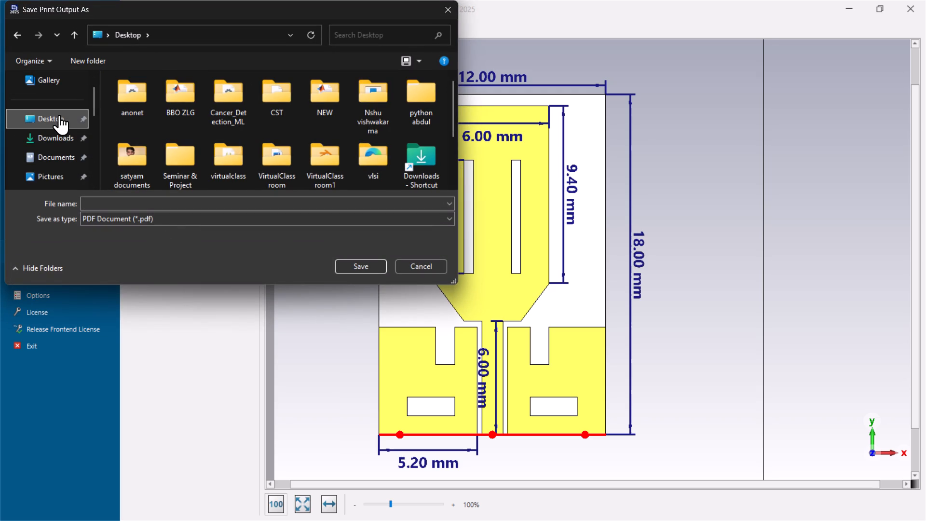
click(156, 207)
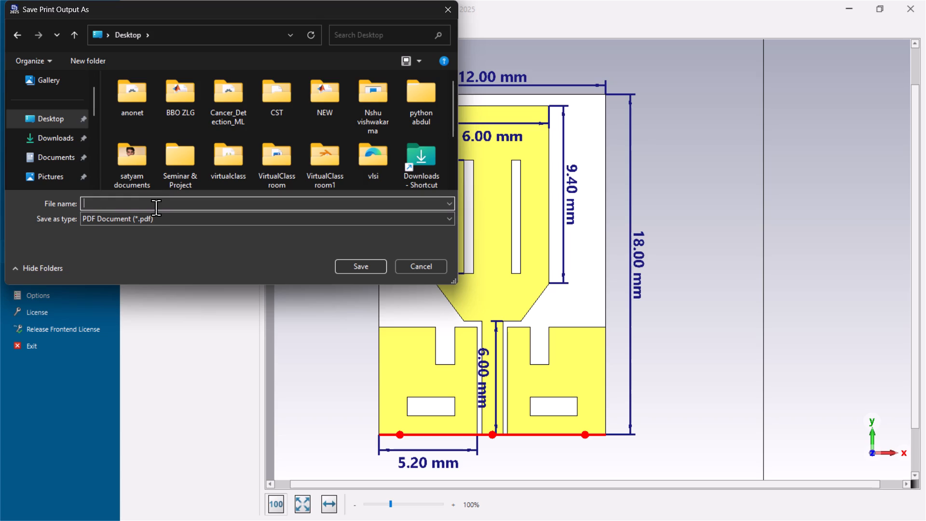
text(antenna geometry)
key(Return)
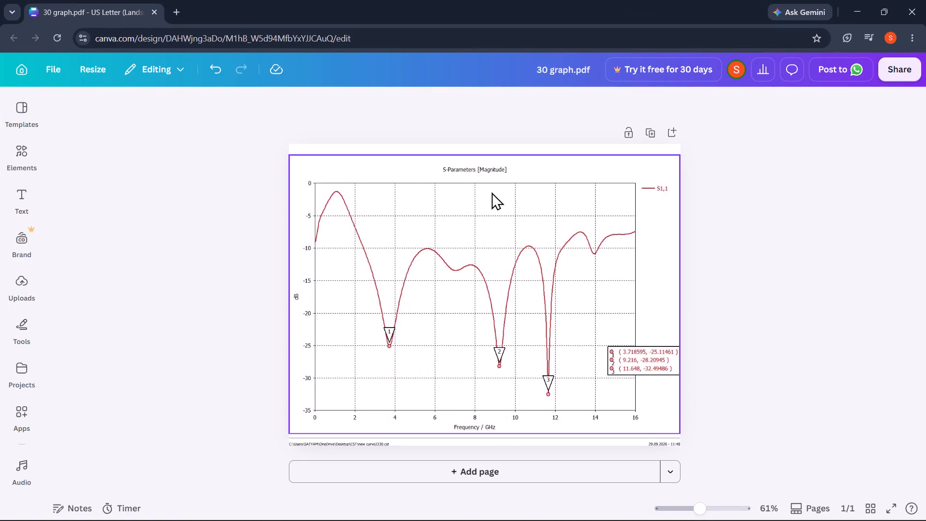
Move the S-parameter graph image completely off the Canva page and open the uploads.
drag(491, 192, 168, 79)
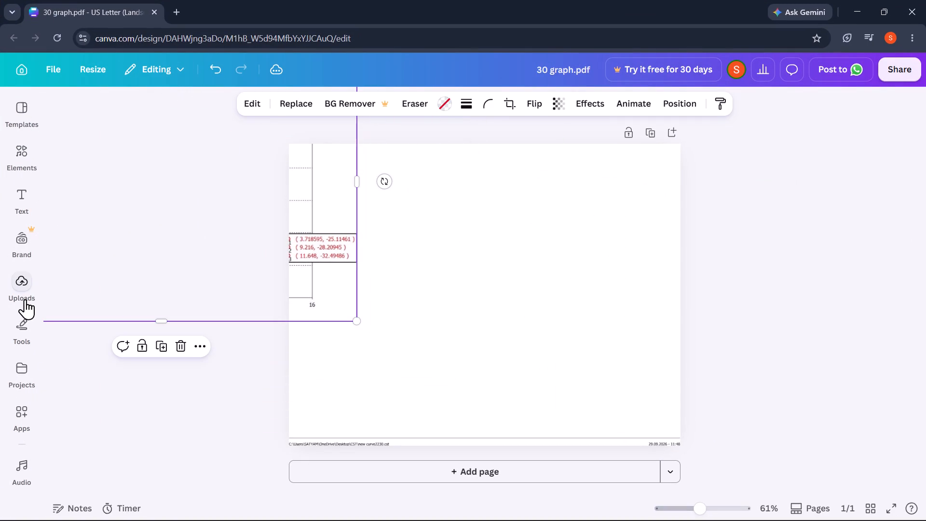
click(27, 298)
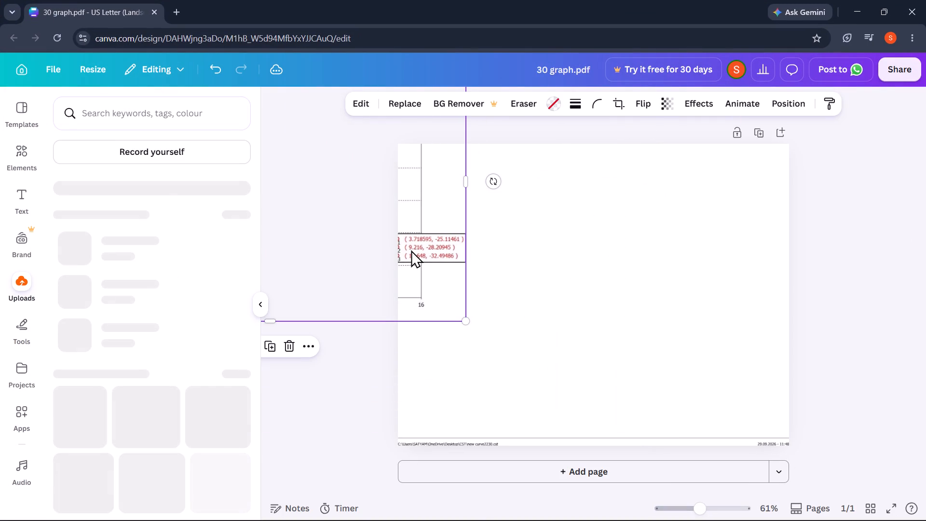
drag(411, 250, 253, 133)
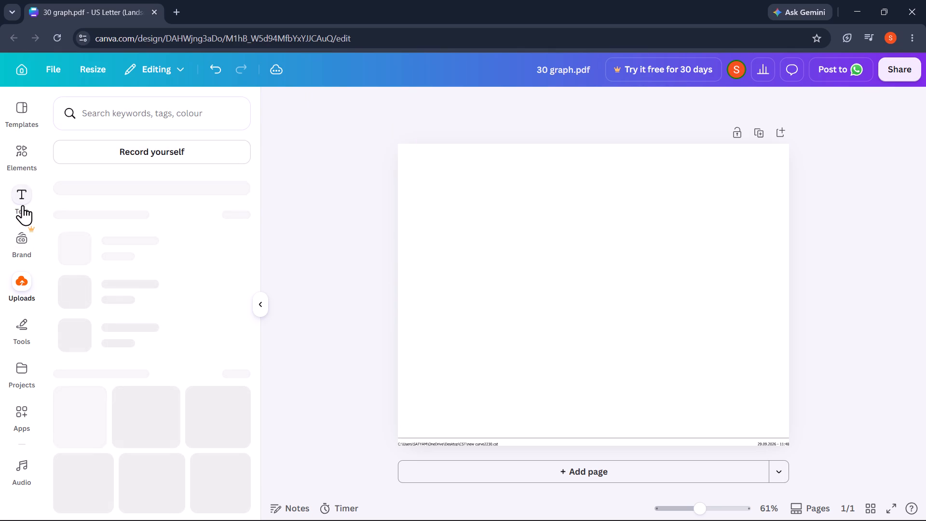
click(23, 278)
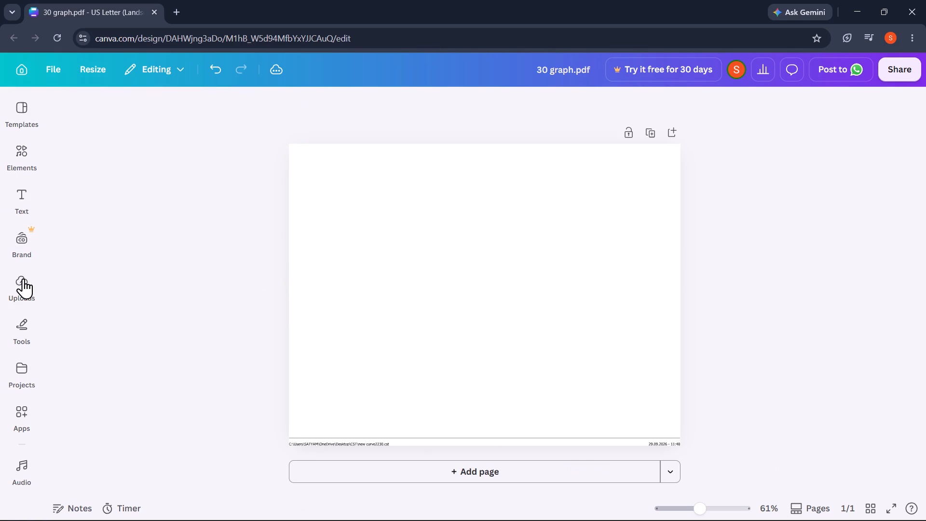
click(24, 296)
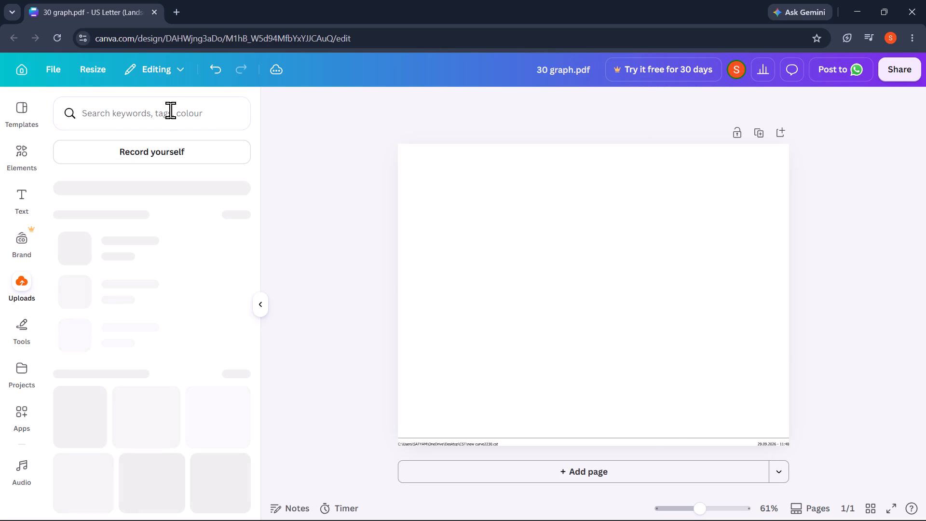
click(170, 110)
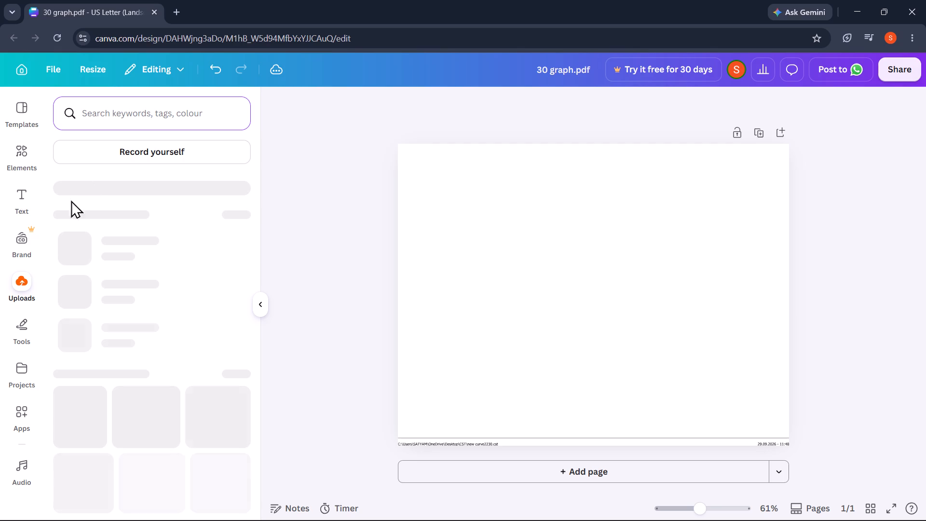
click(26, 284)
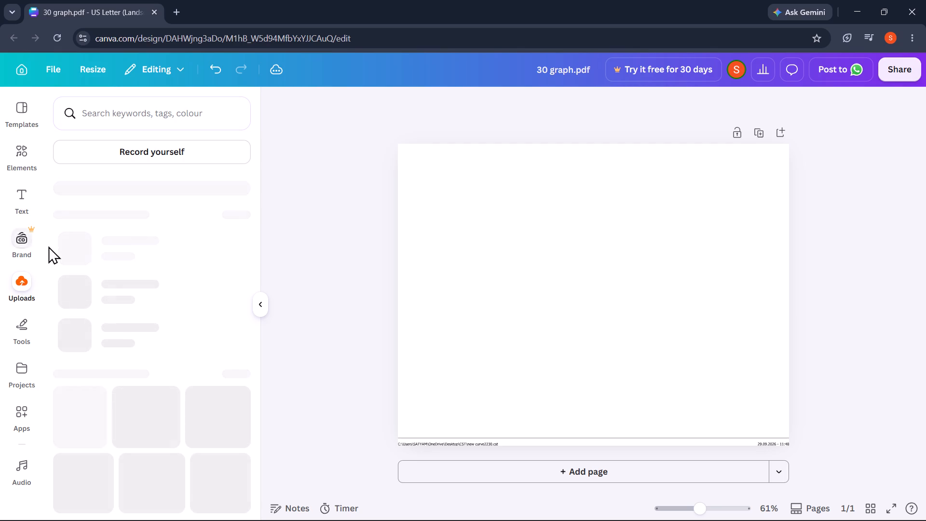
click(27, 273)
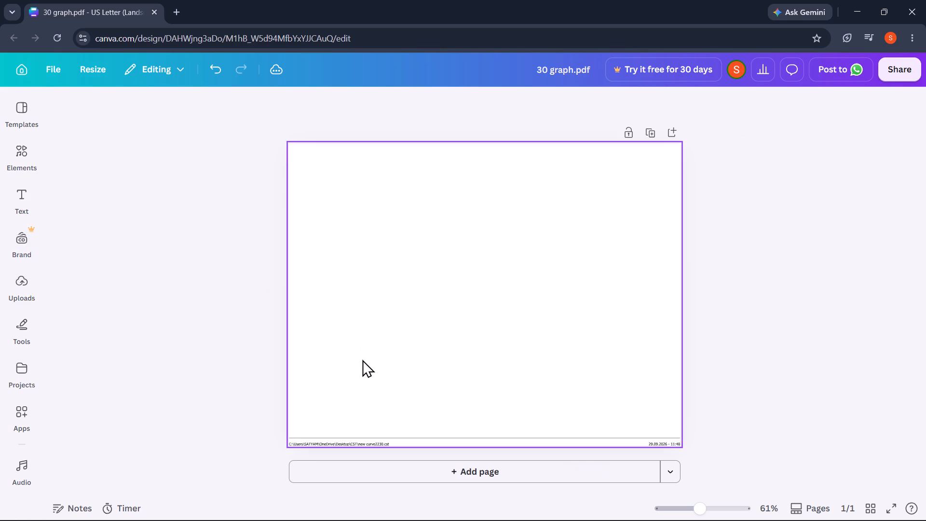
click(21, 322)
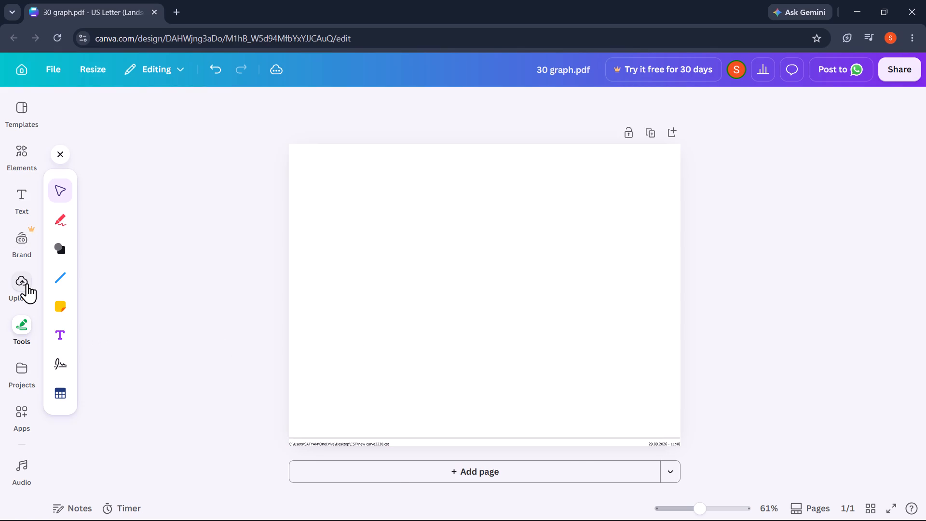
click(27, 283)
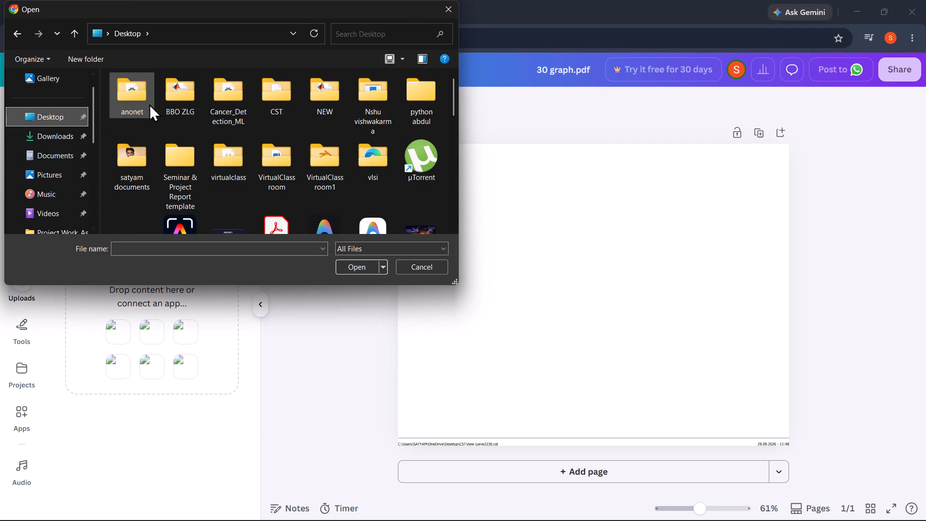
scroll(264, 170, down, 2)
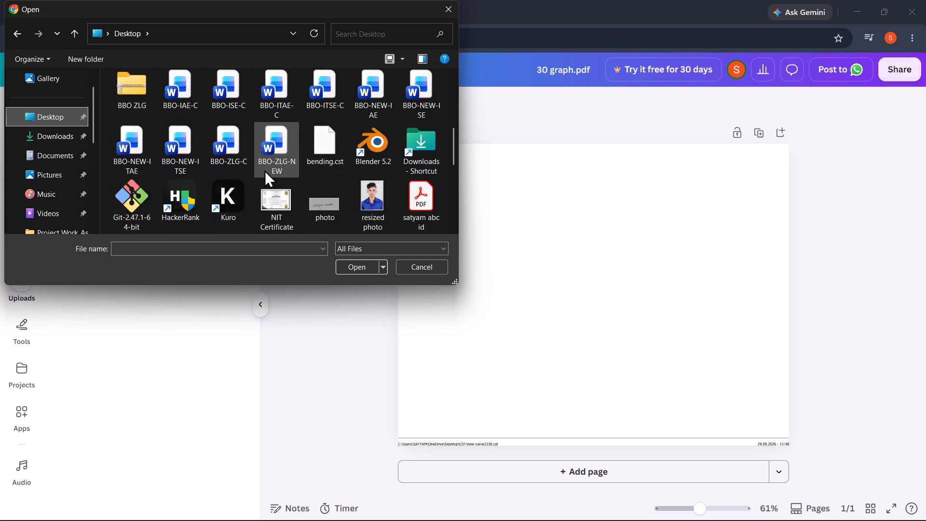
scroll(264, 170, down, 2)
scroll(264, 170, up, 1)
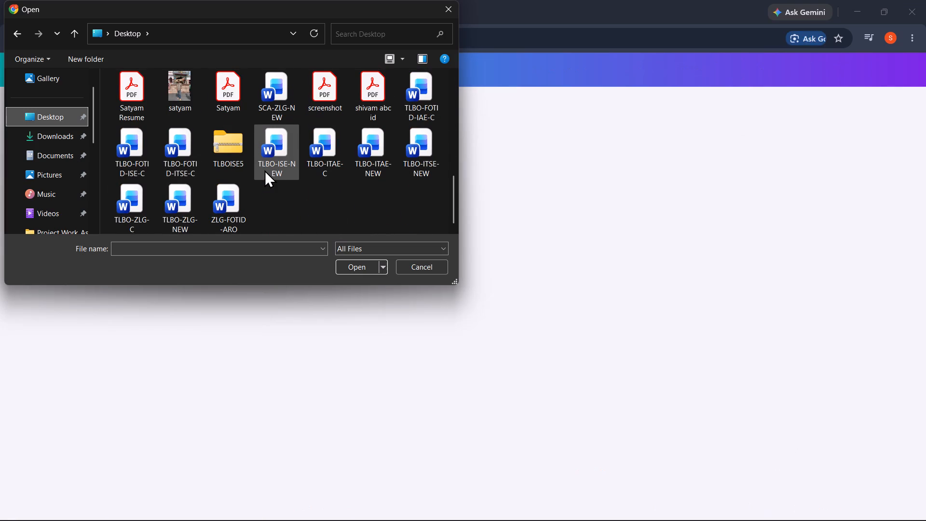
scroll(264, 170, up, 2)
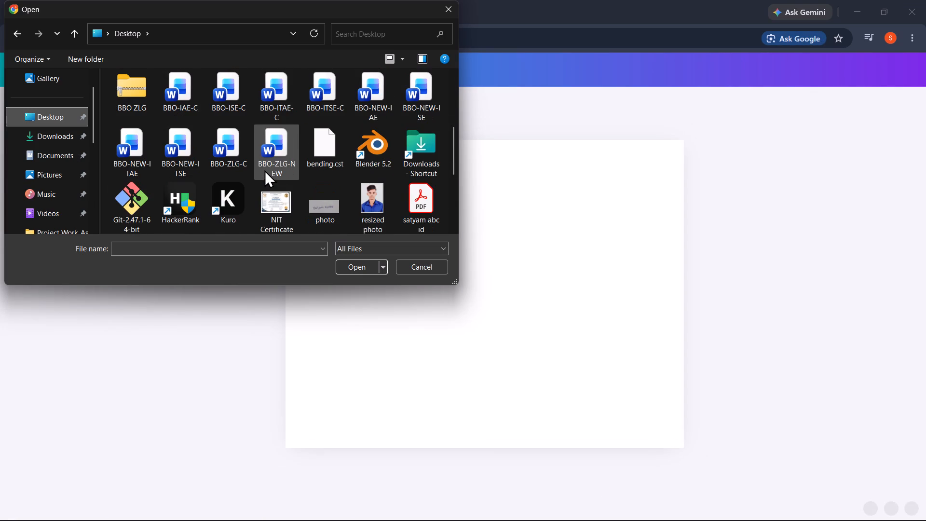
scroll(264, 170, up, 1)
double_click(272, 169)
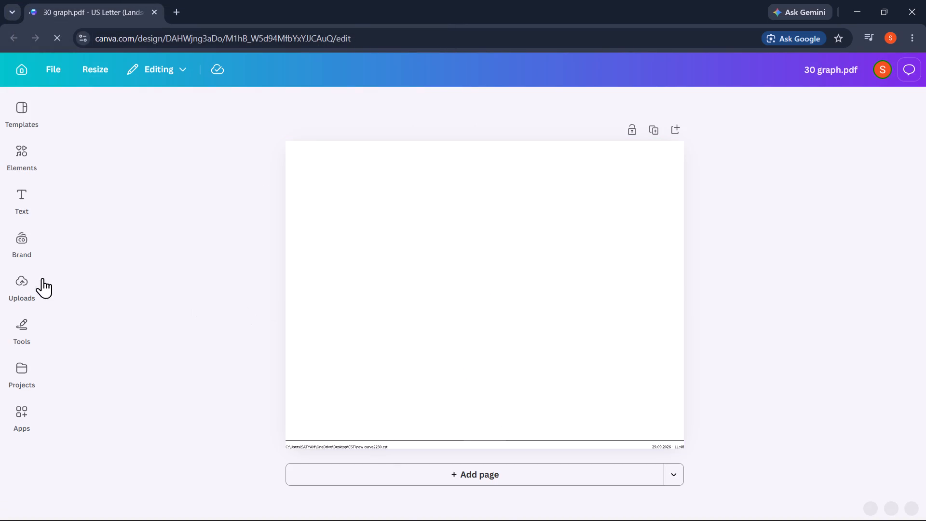
Upload the "antenna geometry" PDF from the Desktop to the Canva uploads.
click(29, 282)
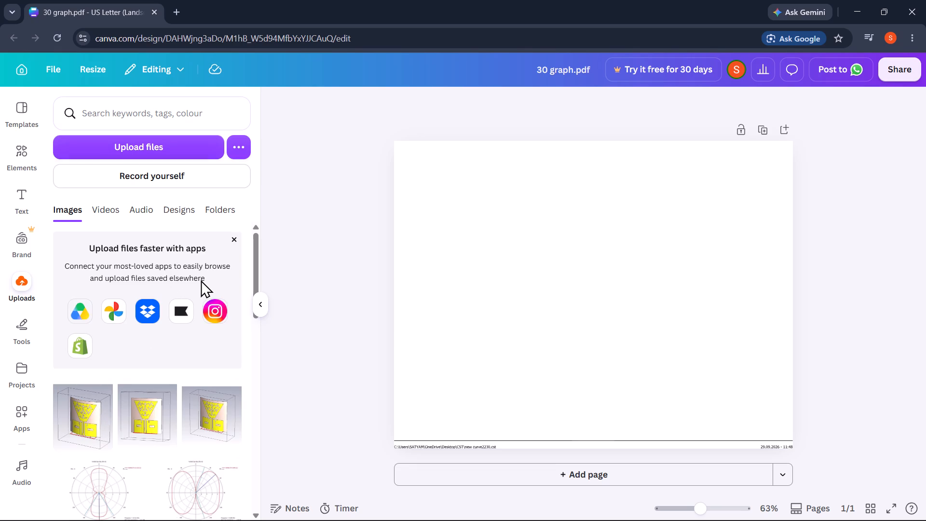
click(162, 146)
scroll(206, 159, down, 1)
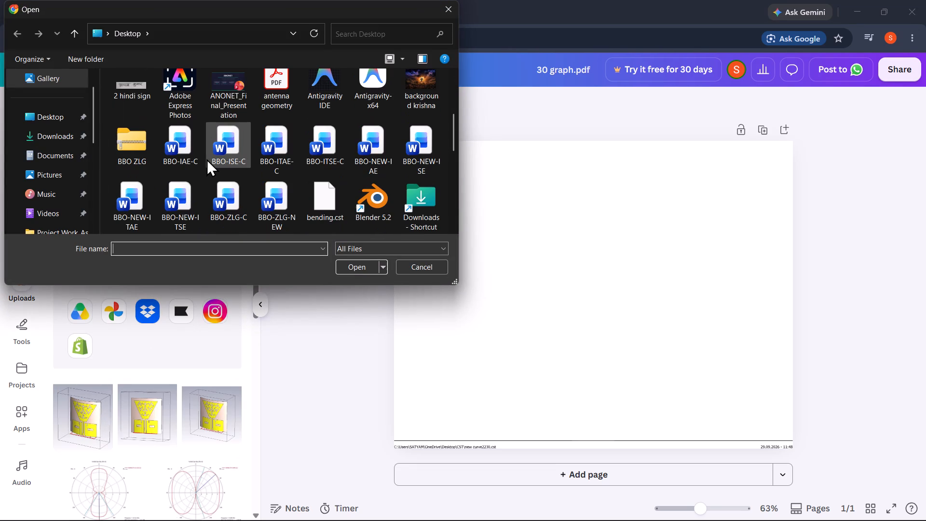
scroll(206, 159, down, 1)
double_click(266, 94)
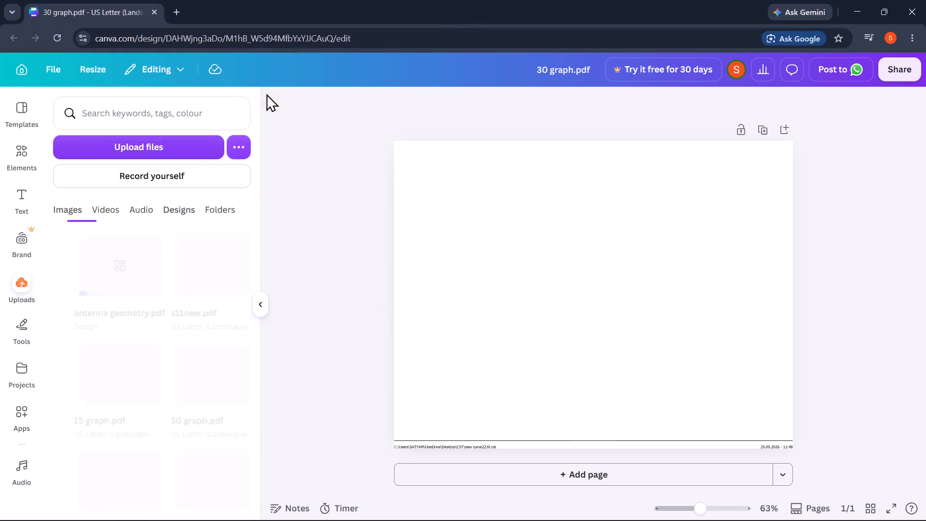
click(106, 269)
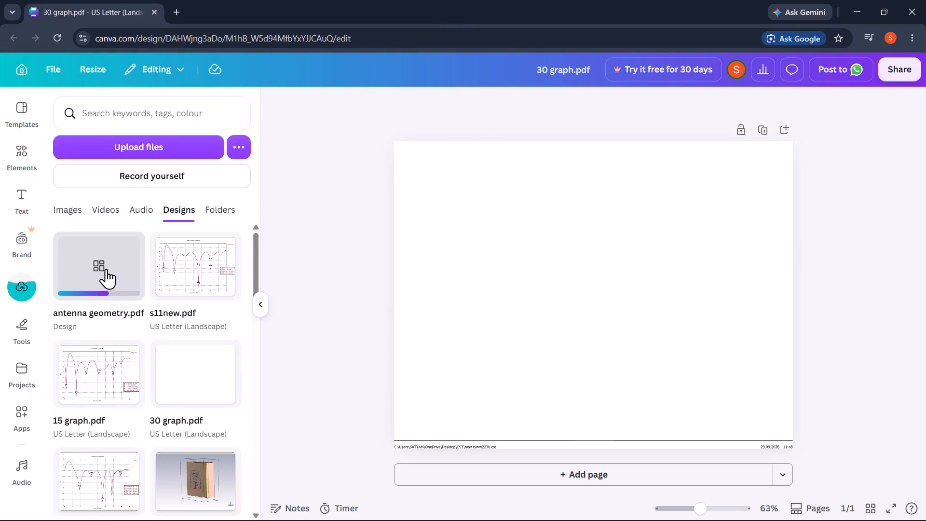
Move the leftover file-path and date footer of the old graph completely off the page.
drag(502, 444, 154, 510)
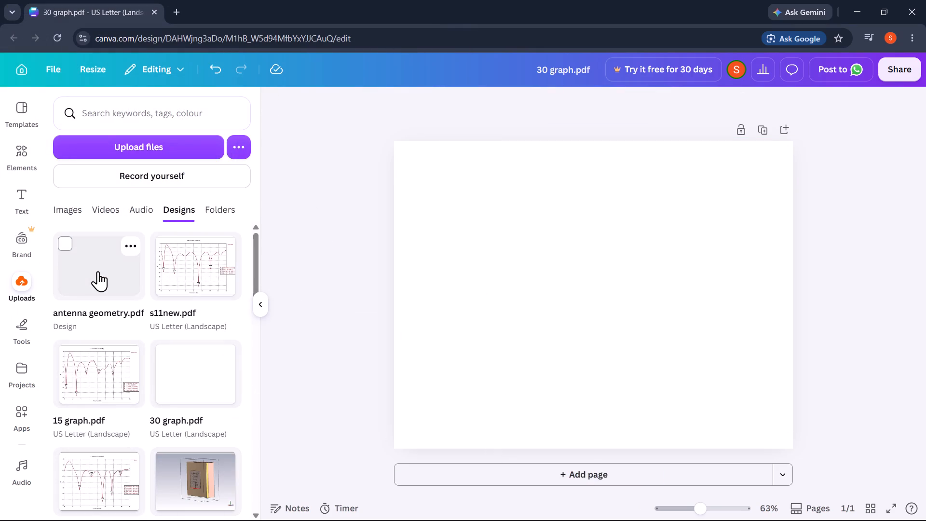
Insert the uploaded "antenna geometry.pdf" design on the empty page and keep its antenna image on the page.
click(98, 271)
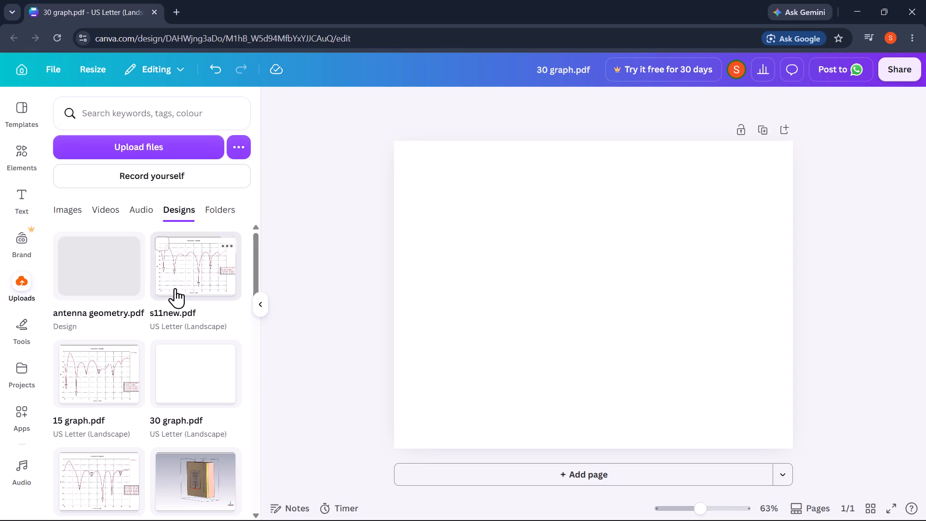
click(120, 269)
drag(583, 235, 180, 310)
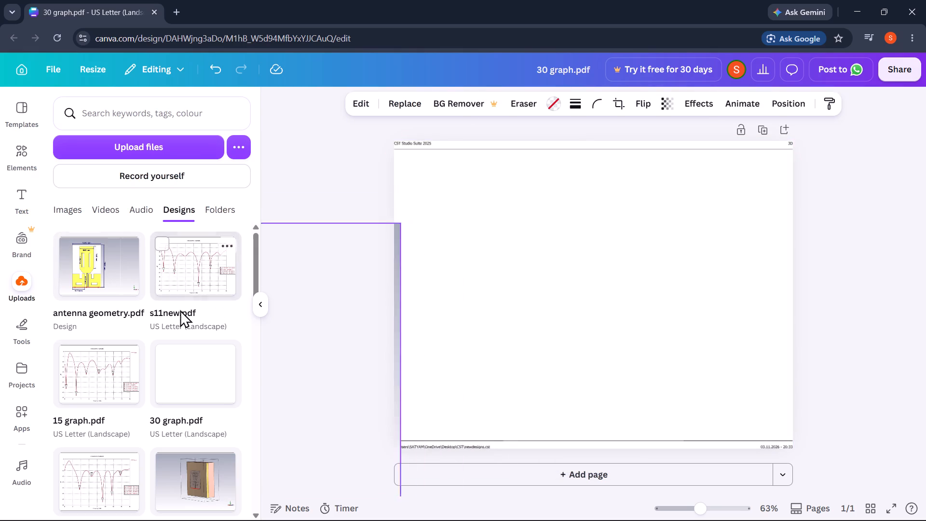
drag(180, 310, 578, 233)
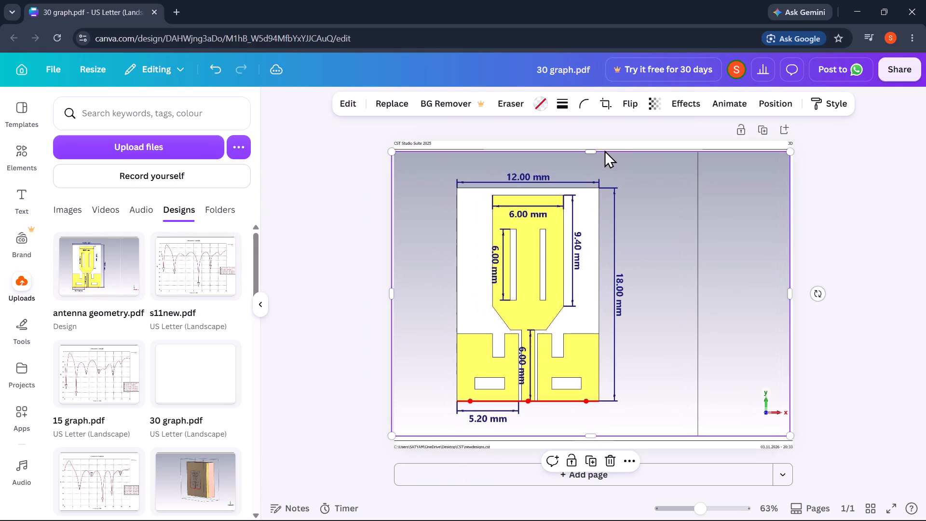
Move the CST Studio Suite header and the file-path footer of the inserted design off the page.
drag(592, 145, 222, 125)
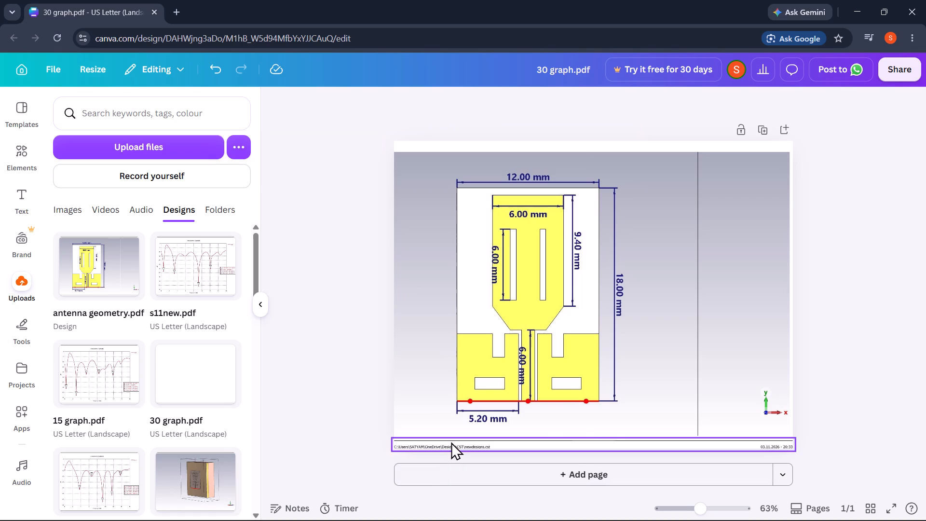
drag(451, 442, 0, 483)
Enlarge the antenna image to about 8.4 high, widen its frame and shift it towards the page's right side.
click(572, 364)
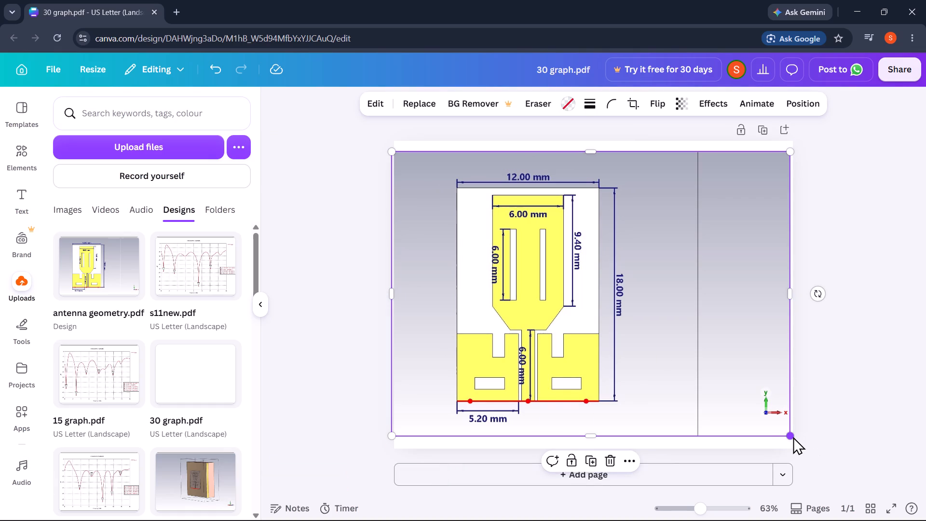
drag(793, 437, 821, 458)
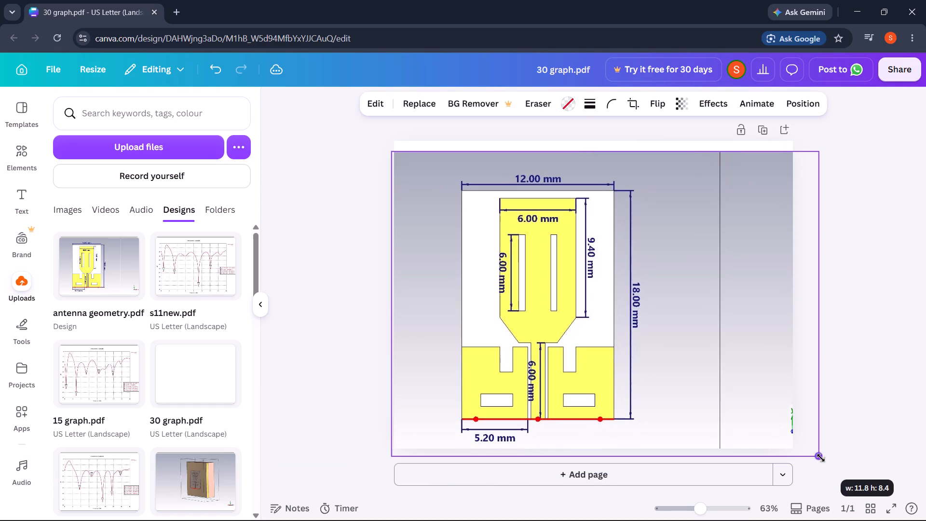
drag(821, 458, 821, 457)
drag(815, 302, 836, 299)
drag(608, 327, 673, 315)
drag(459, 293, 446, 293)
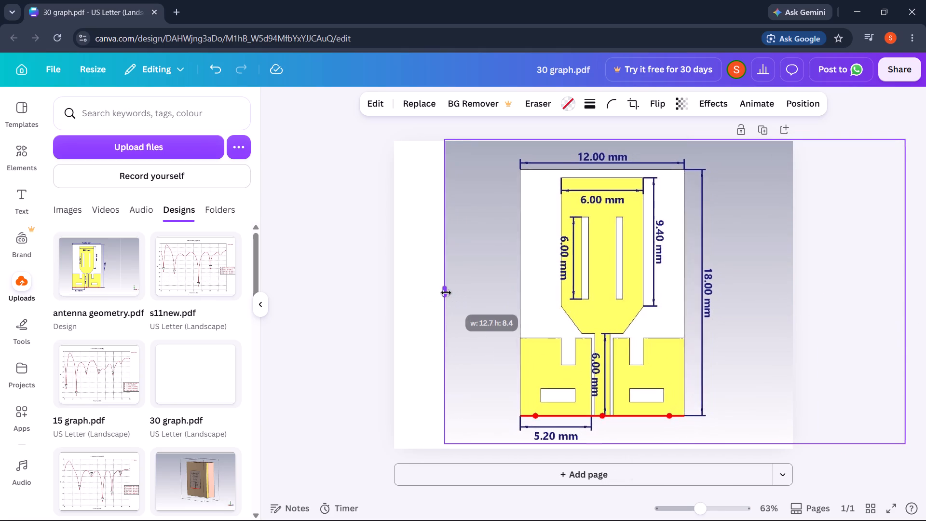
drag(446, 293, 453, 293)
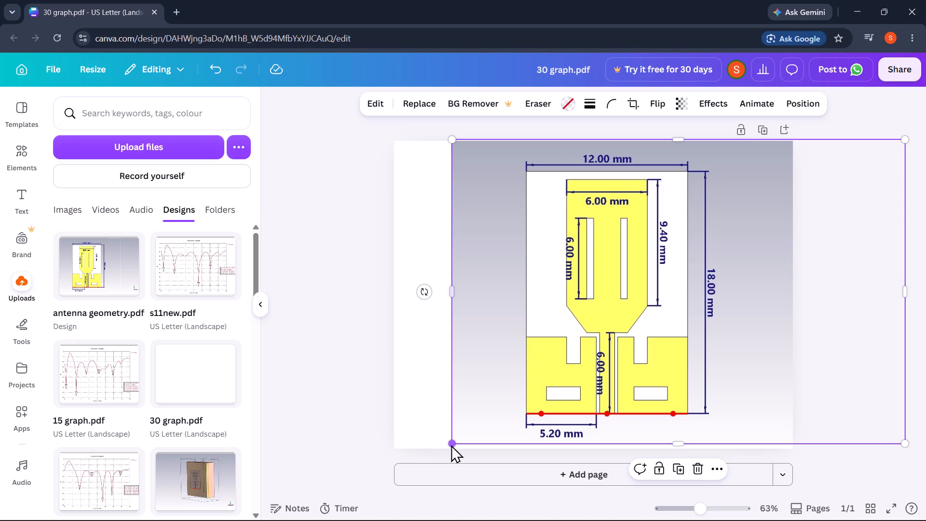
Resize the antenna image proportionally to about 12.7 by 8.5, moving it so all dimensions stay on the page.
drag(452, 442, 432, 439)
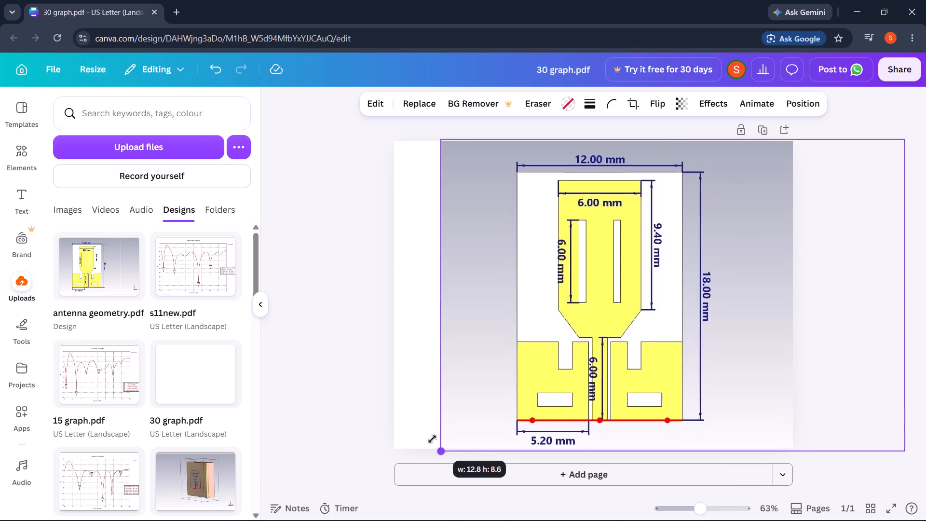
drag(432, 439, 386, 426)
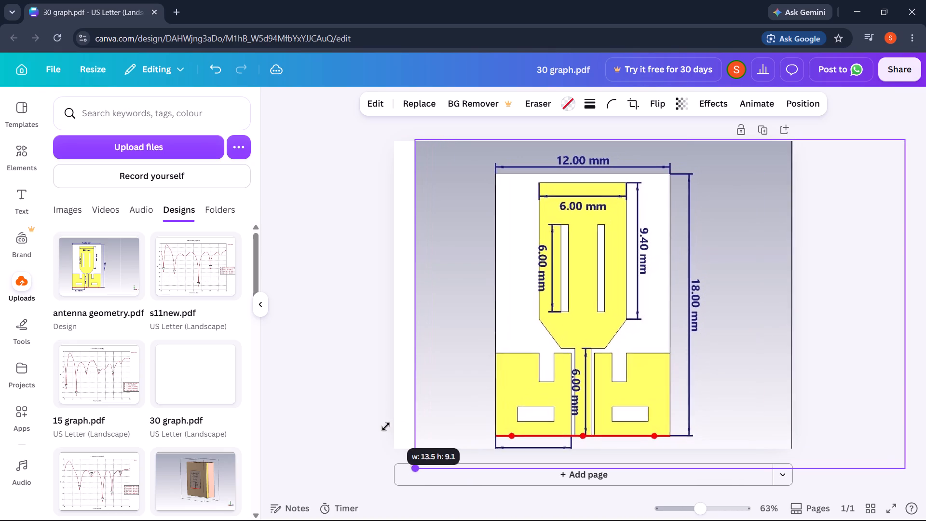
drag(386, 426, 354, 437)
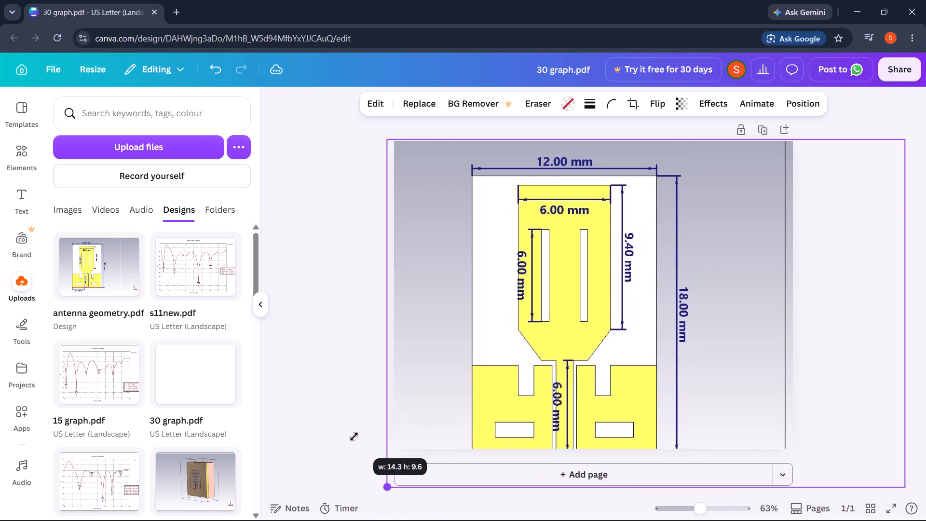
drag(354, 437, 431, 393)
drag(594, 338, 557, 342)
drag(873, 445, 899, 439)
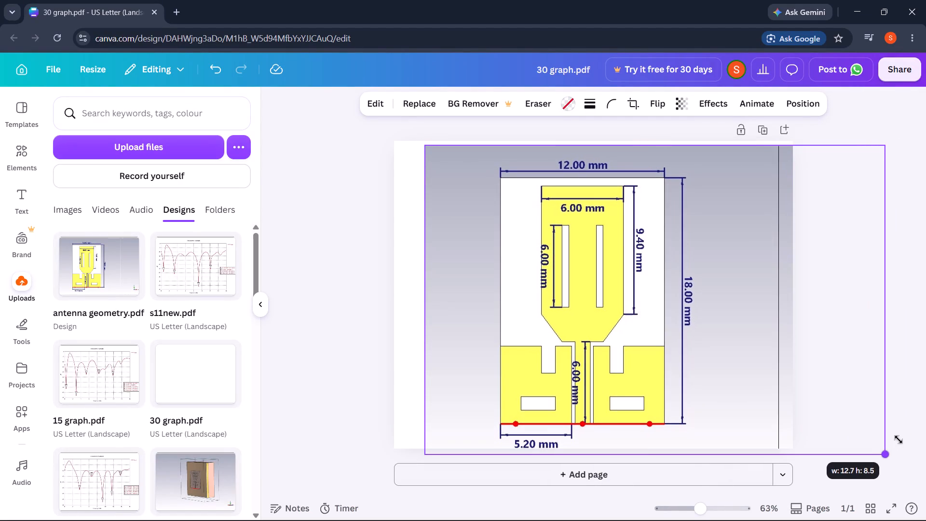
drag(899, 439, 898, 439)
Position the antenna image to fill the page height with the dimensioned antenna near the middle of the page.
drag(667, 358, 674, 350)
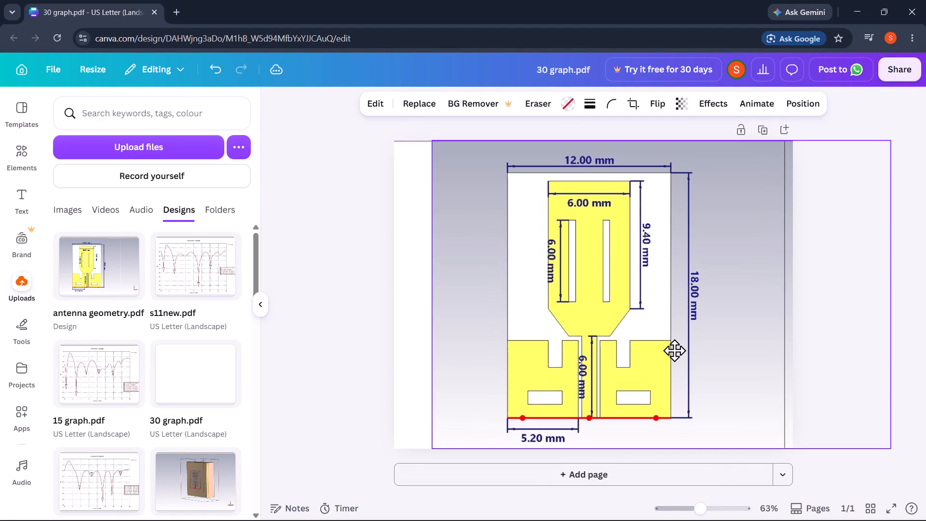
drag(674, 350, 679, 352)
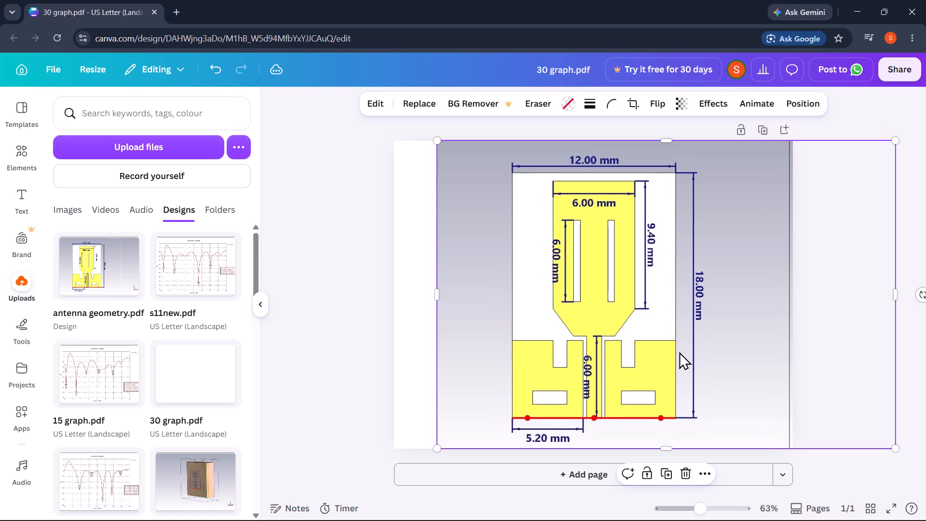
click(366, 298)
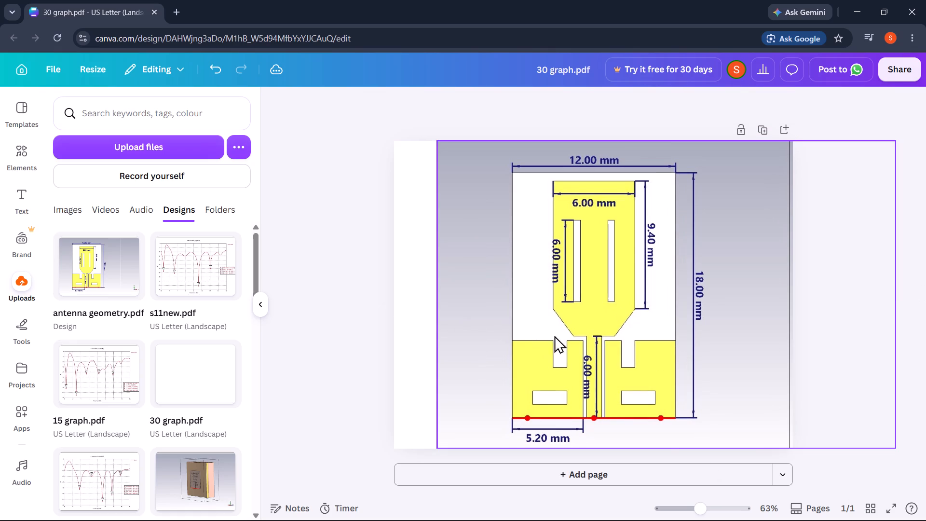
drag(580, 340, 557, 341)
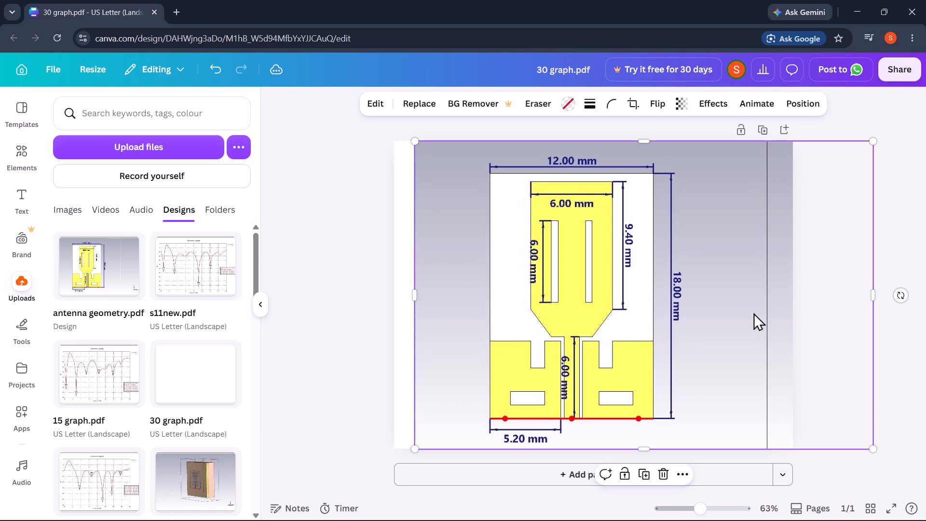
click(925, 355)
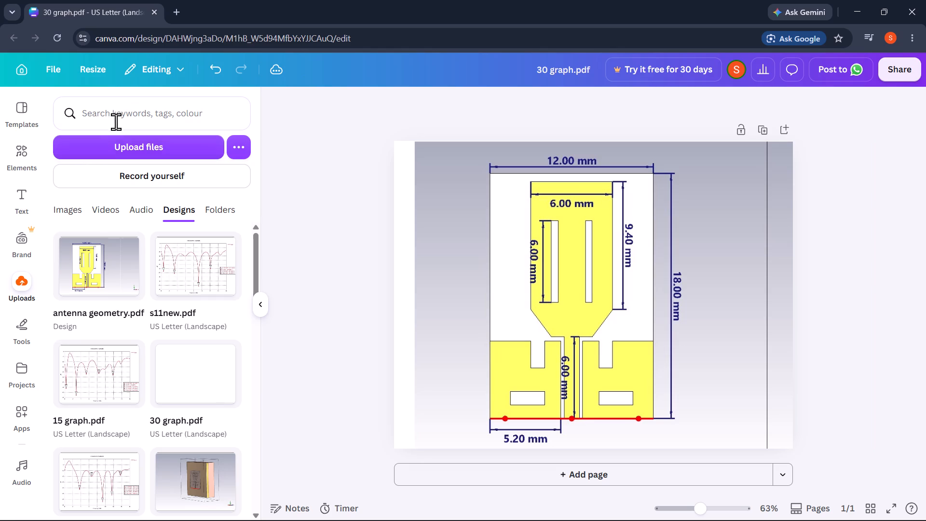
Add a black line with end bars and fit it, about 1 long, just above the rectangular slot in the left ground plane.
click(26, 172)
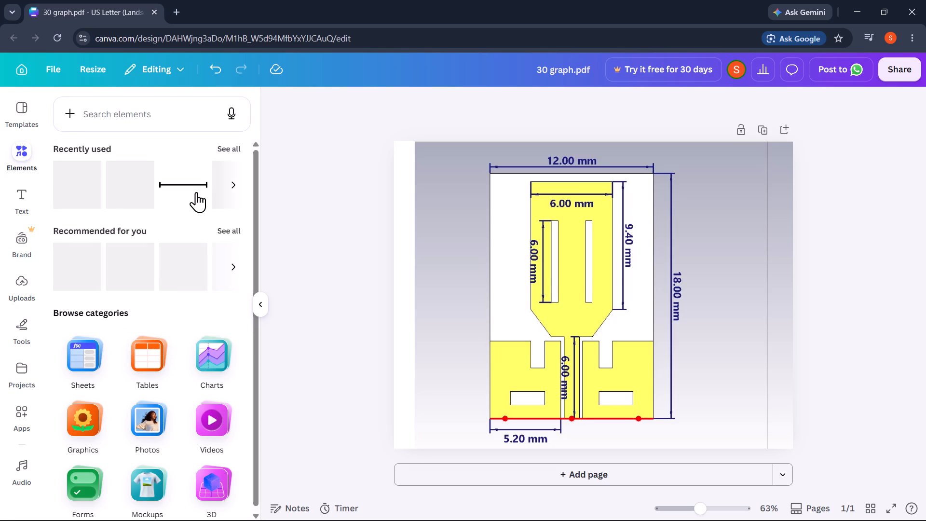
click(196, 192)
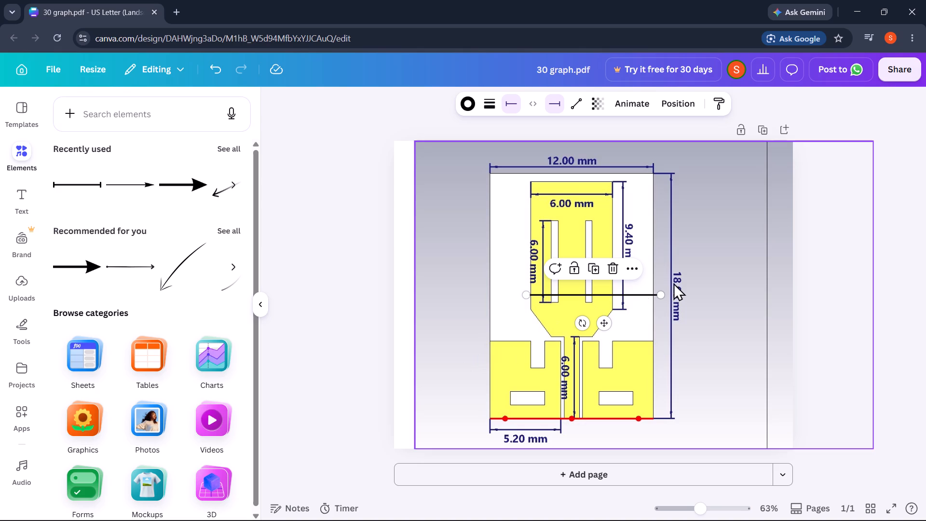
drag(660, 295, 606, 296)
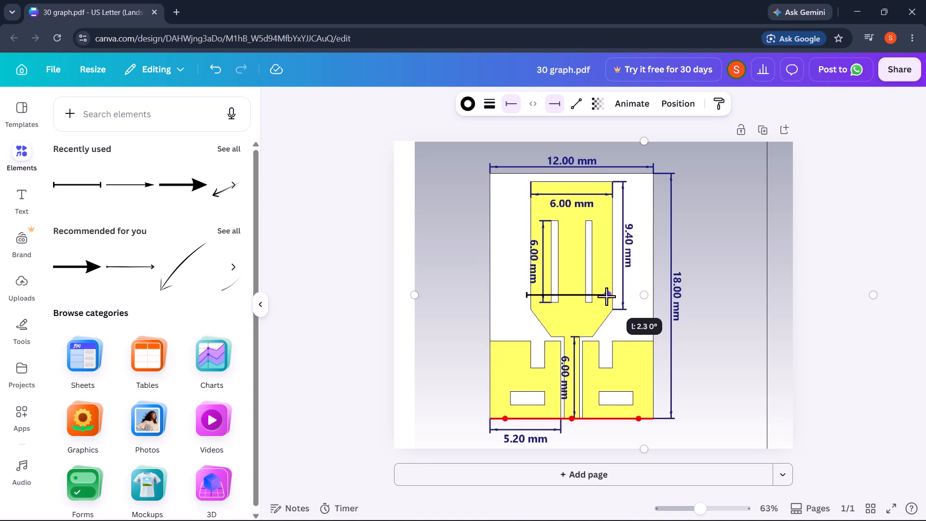
drag(606, 296, 606, 294)
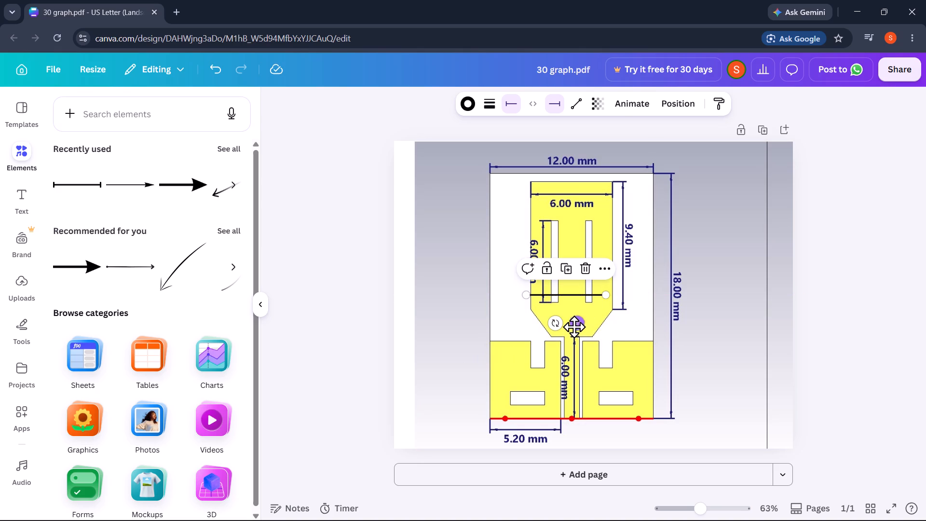
drag(576, 324, 550, 414)
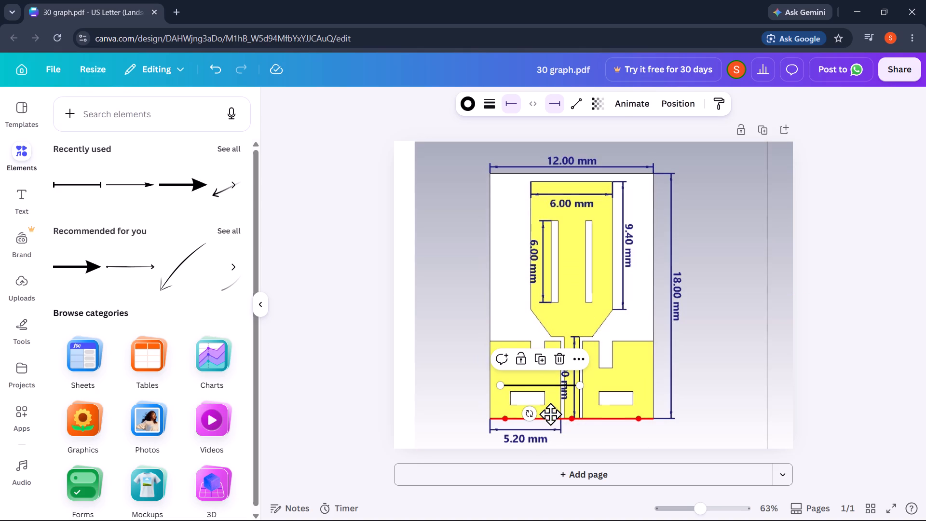
drag(580, 385, 551, 390)
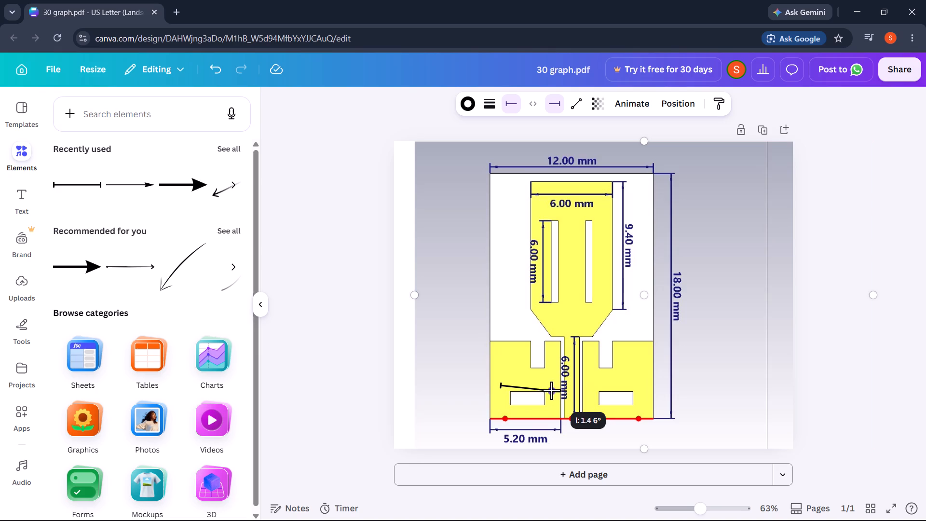
drag(551, 390, 545, 386)
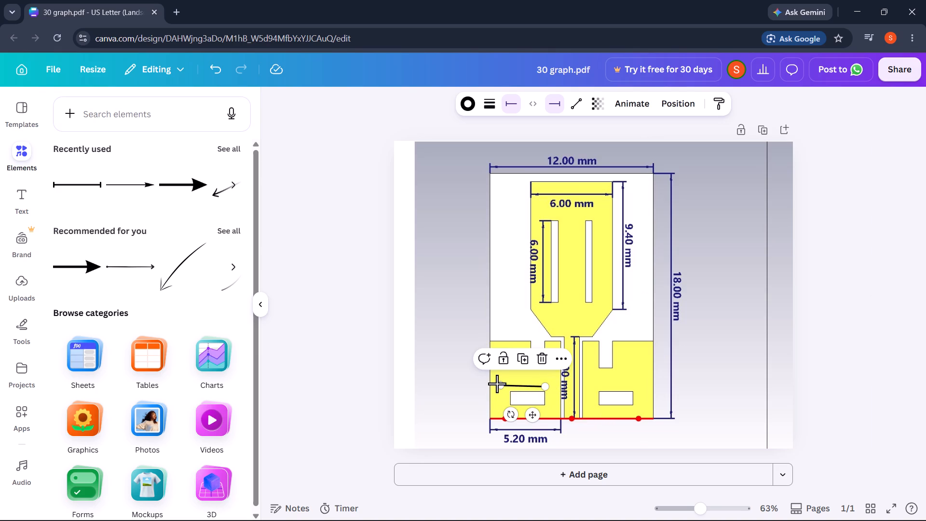
drag(497, 384, 505, 386)
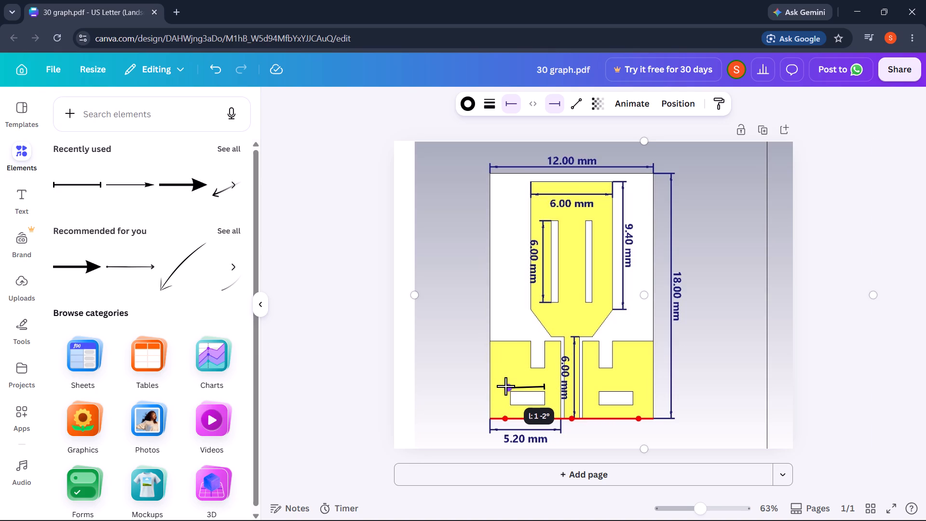
drag(505, 386, 508, 385)
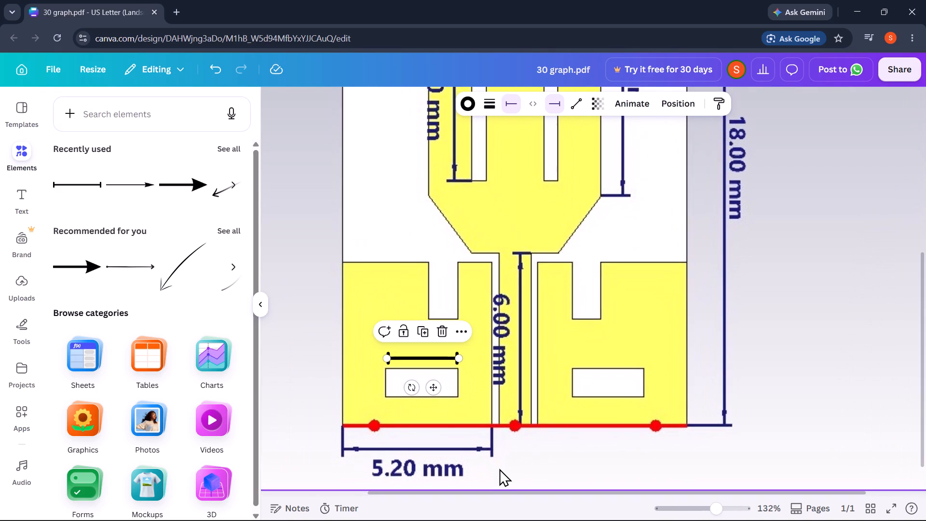
Switch to CST Studio Suite and measure the width of the left ground plane's rectangular slot with a distance dimension.
key(alt+Tab)
key(alt+Tab)
key(alt+Tab)
key(alt+Tab)
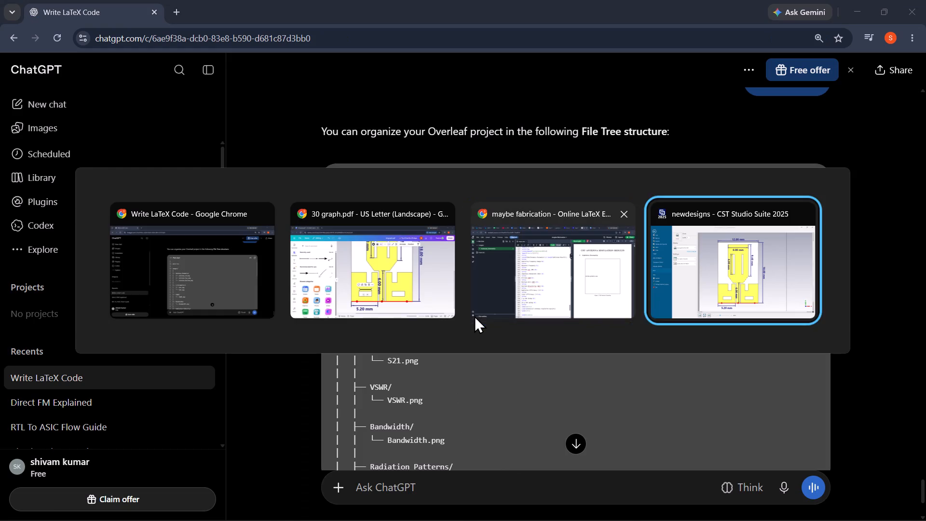
click(11, 33)
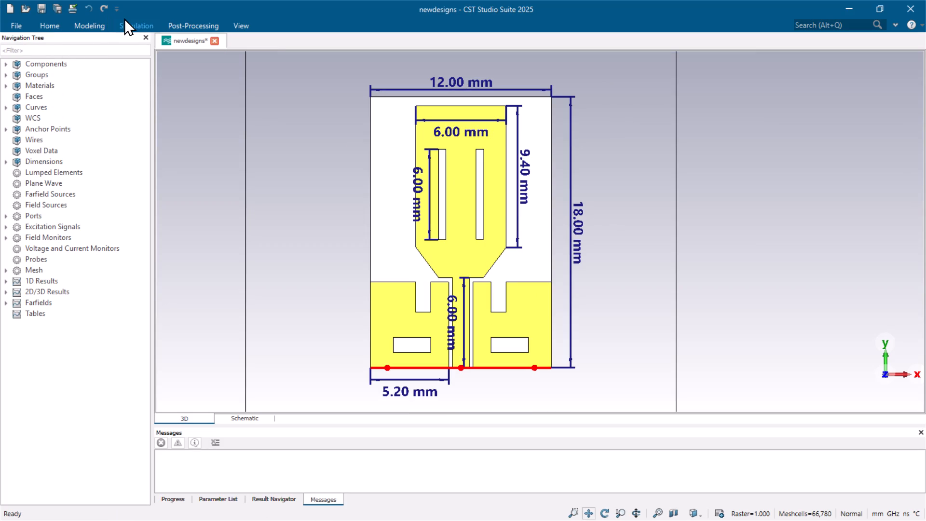
double_click(238, 22)
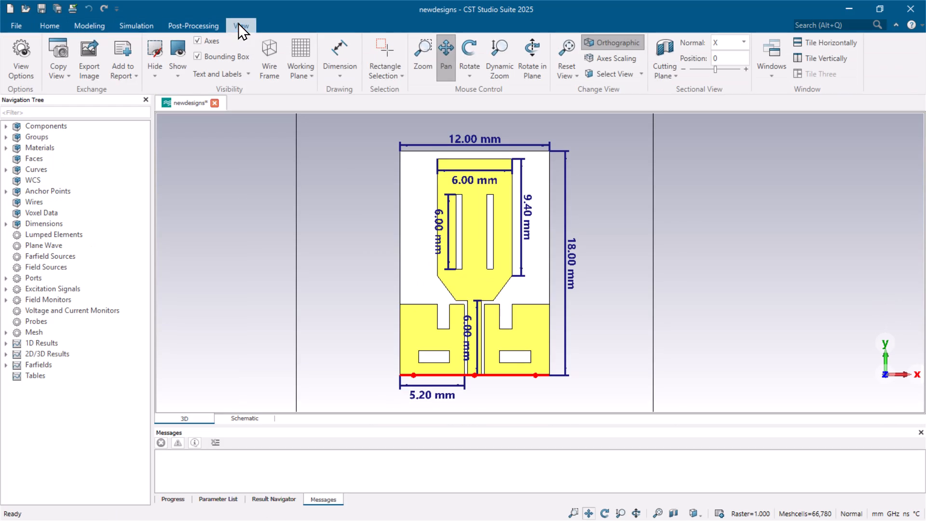
click(336, 74)
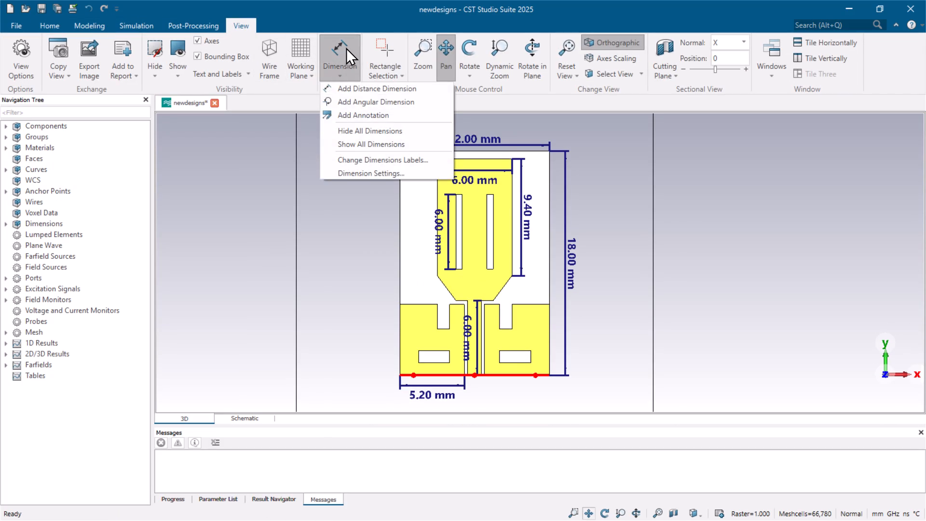
click(346, 46)
click(339, 53)
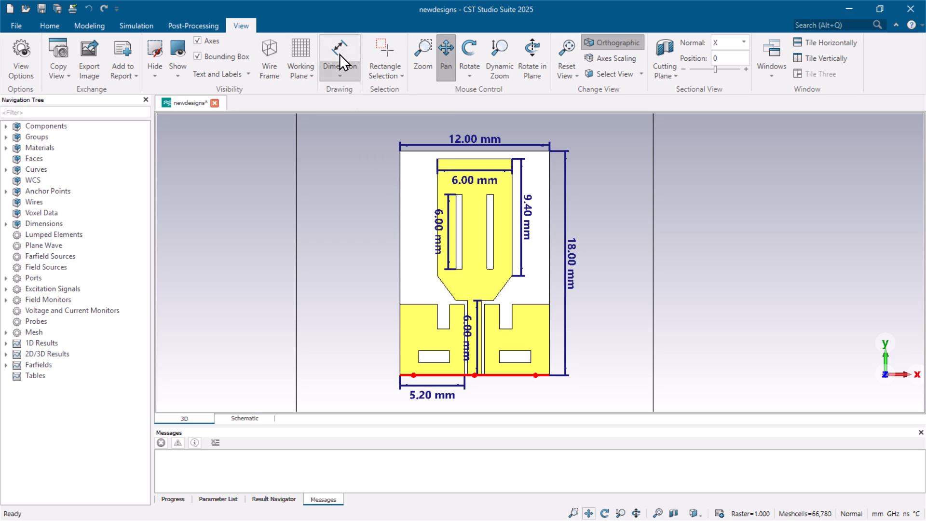
double_click(449, 349)
double_click(419, 349)
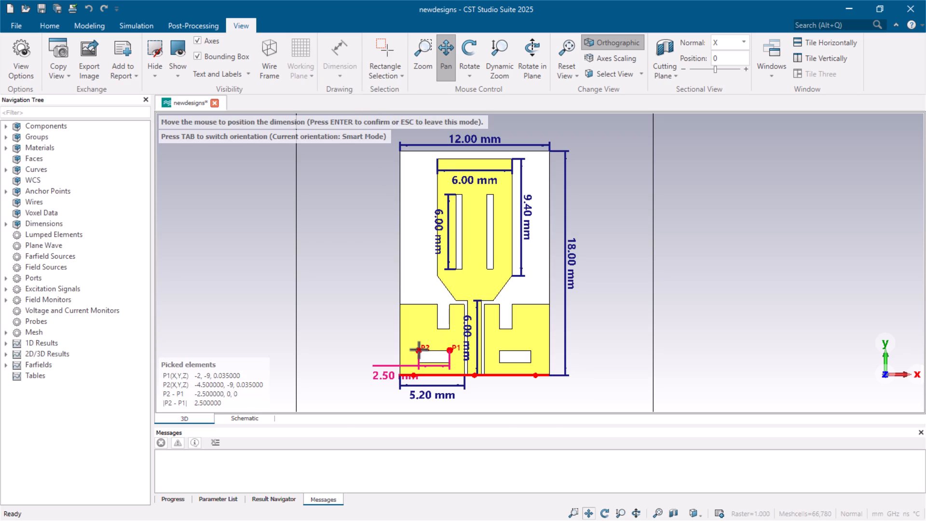
double_click(402, 316)
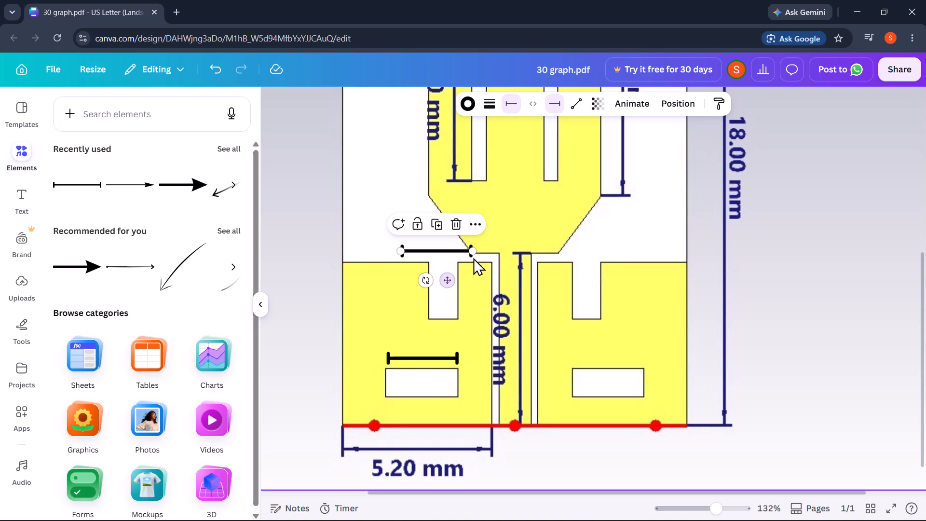
drag(472, 249, 461, 249)
drag(401, 248, 420, 251)
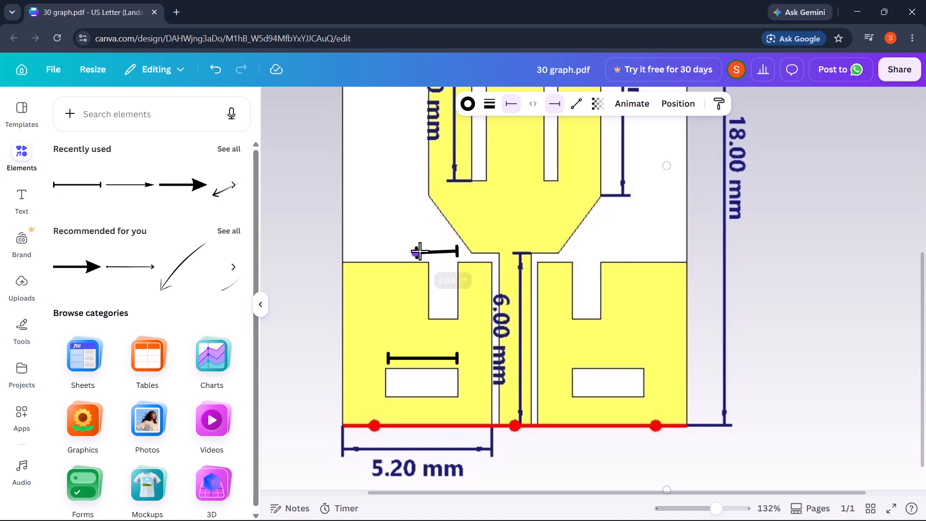
drag(420, 251, 426, 248)
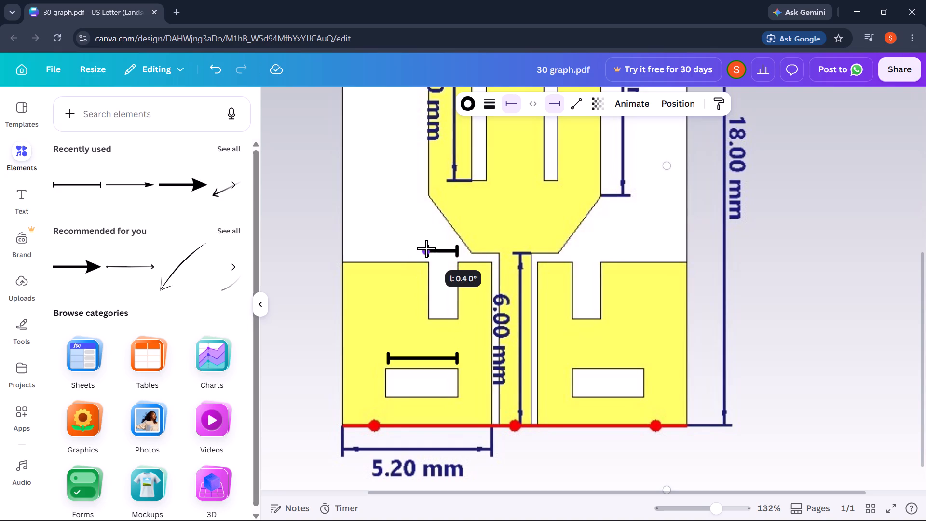
drag(426, 248, 426, 248)
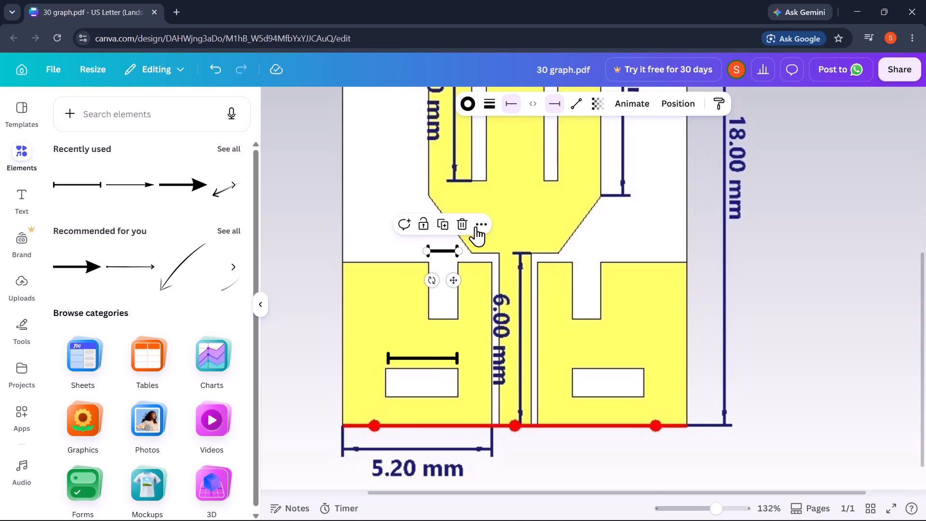
Duplicate the short marker line above the left ground plane's notch.
click(445, 223)
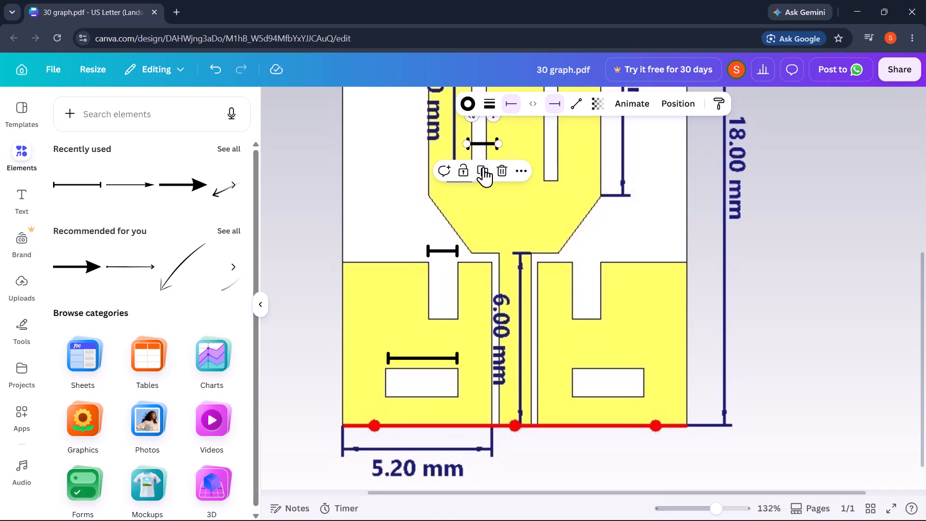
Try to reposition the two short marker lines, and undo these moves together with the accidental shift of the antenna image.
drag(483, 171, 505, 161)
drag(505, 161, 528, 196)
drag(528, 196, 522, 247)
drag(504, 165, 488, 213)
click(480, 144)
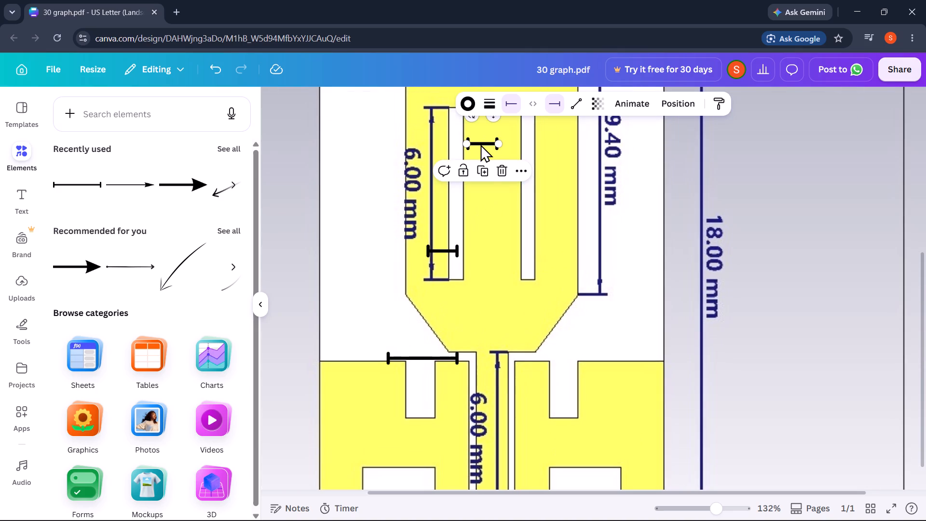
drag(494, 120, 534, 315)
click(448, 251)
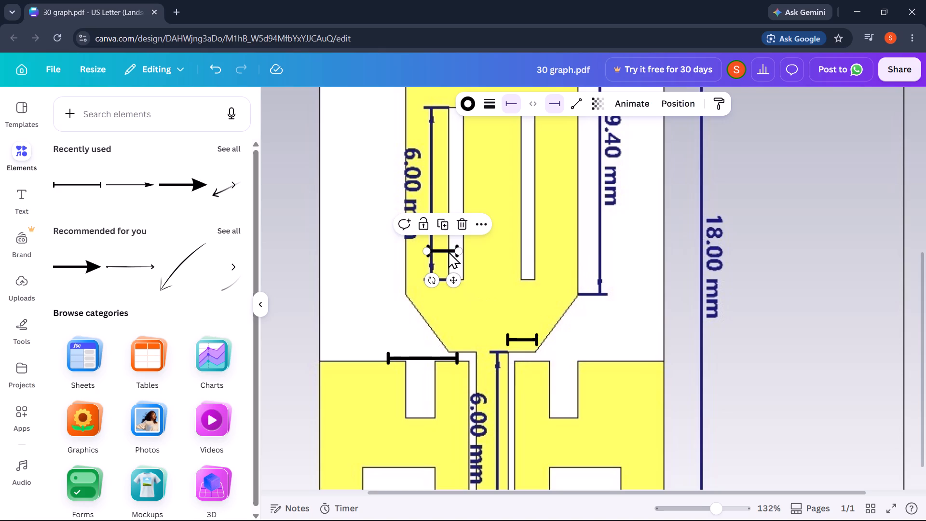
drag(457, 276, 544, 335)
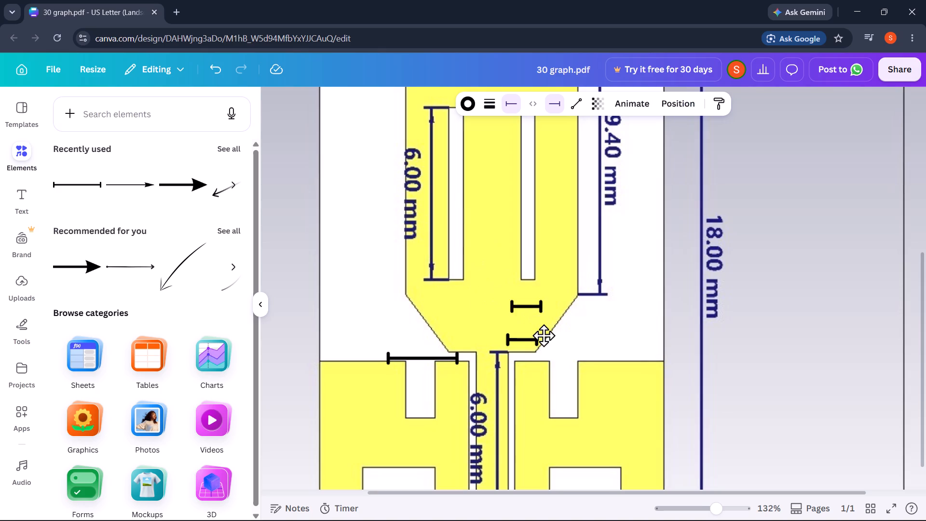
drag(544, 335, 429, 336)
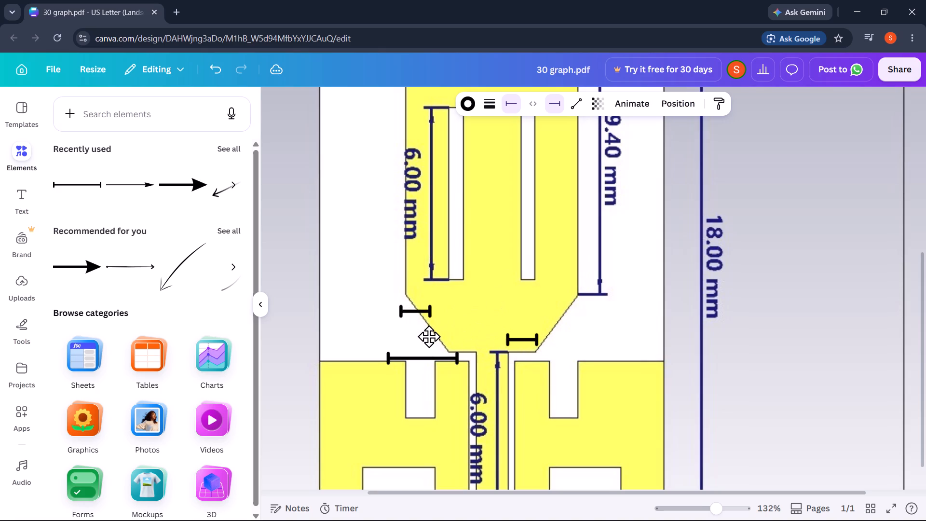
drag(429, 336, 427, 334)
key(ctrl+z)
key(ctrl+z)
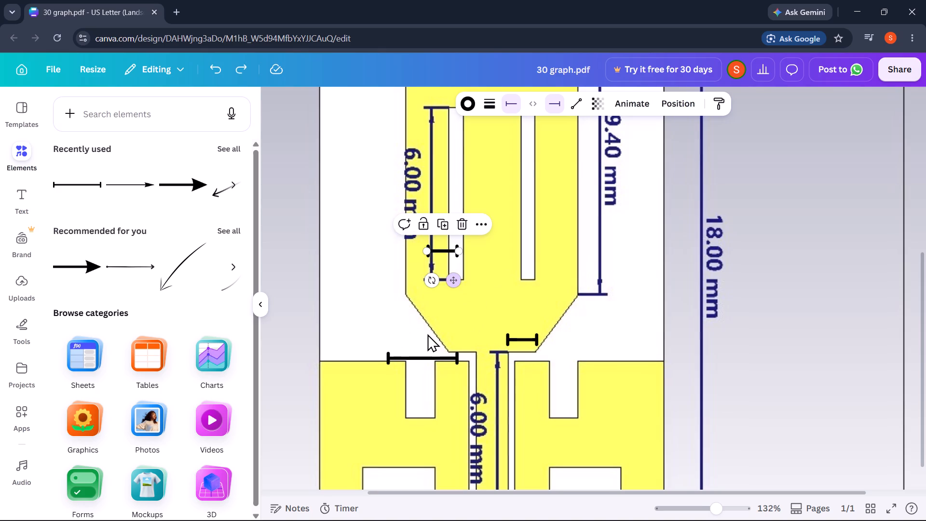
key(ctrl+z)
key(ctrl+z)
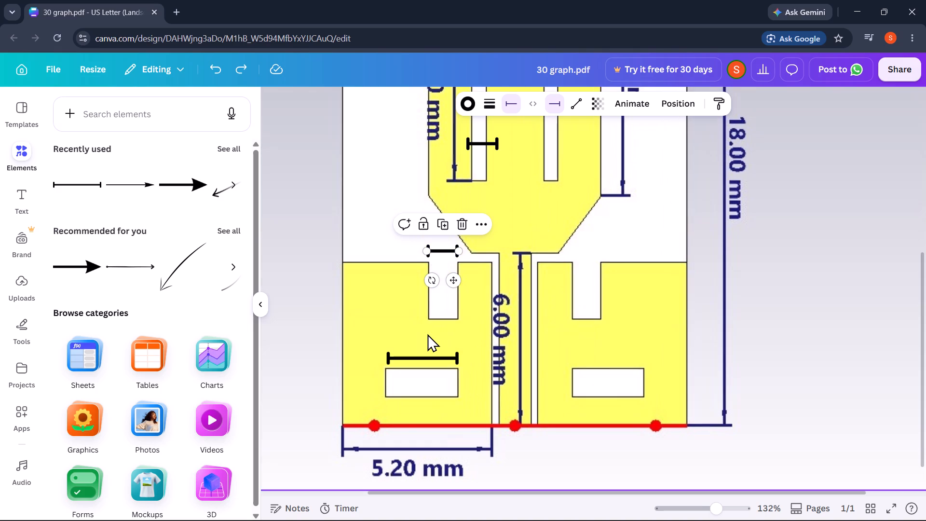
Move the short marker line from the patch's left slot to the patch's right slanted edge, rotated parallel and lengthened to span it.
click(480, 138)
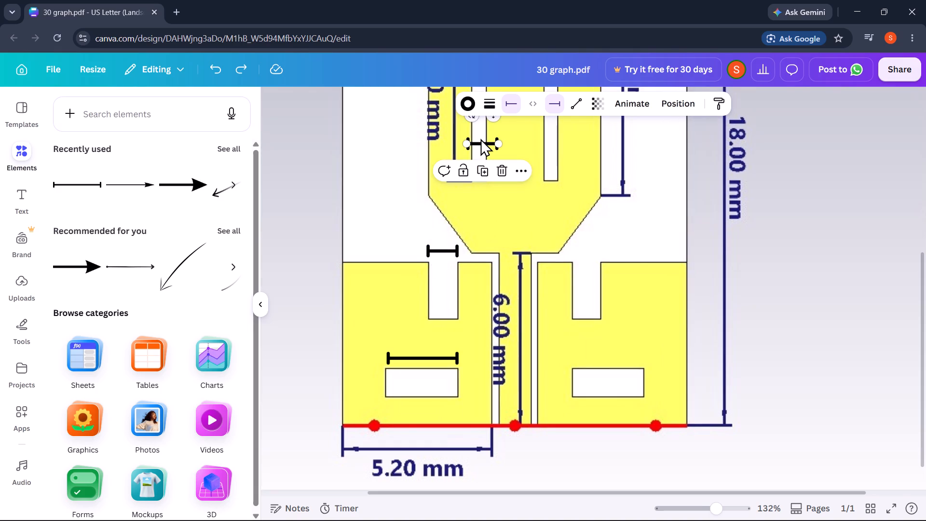
drag(492, 119, 562, 228)
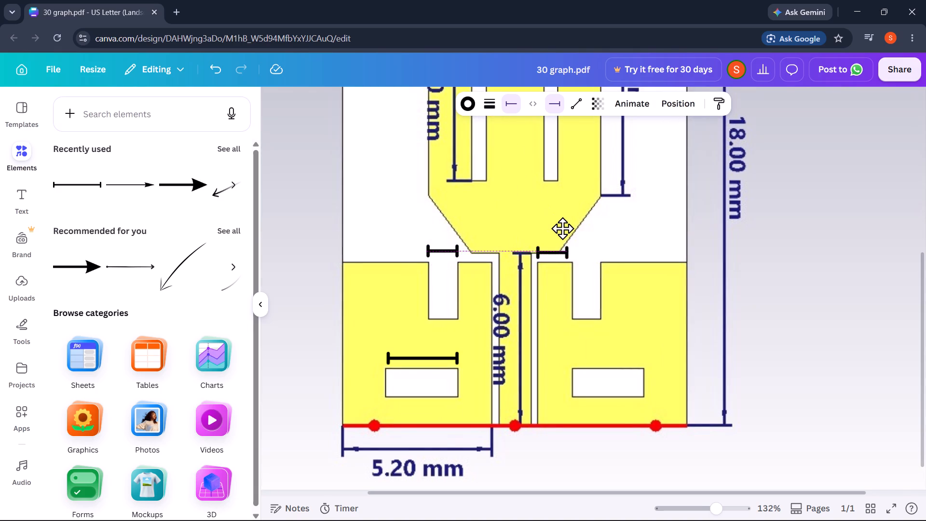
drag(562, 228, 598, 219)
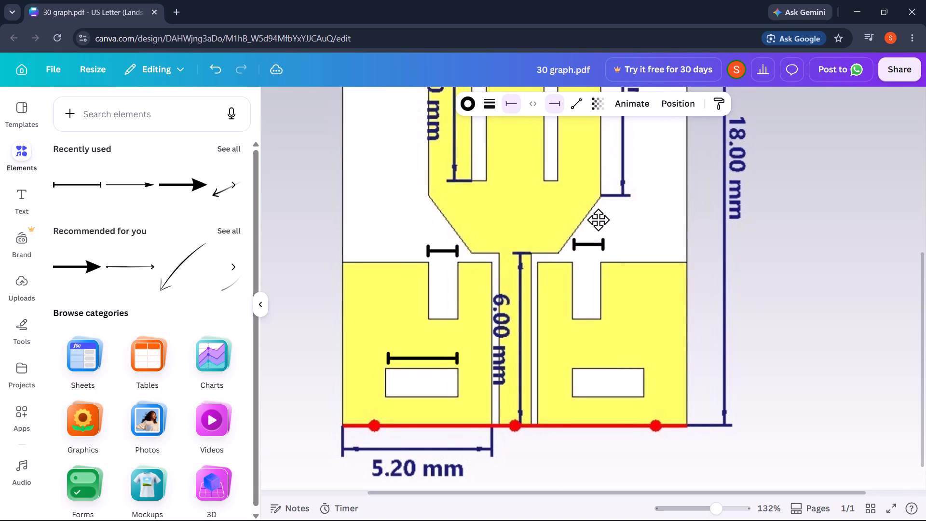
drag(598, 219, 680, 215)
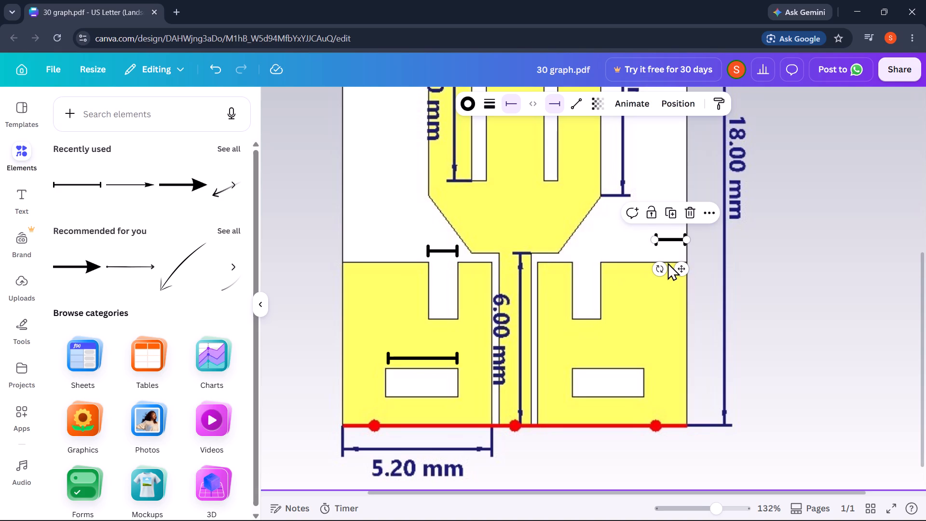
drag(657, 267, 693, 290)
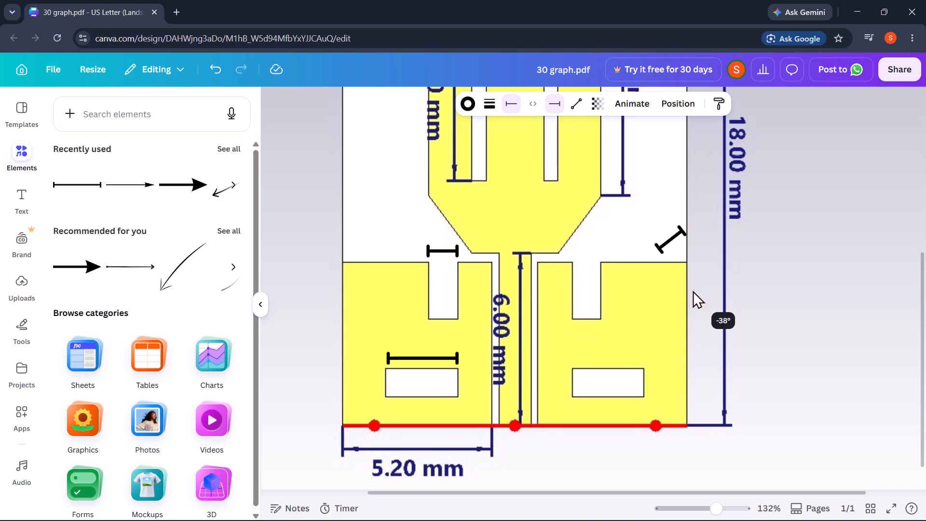
drag(693, 290, 761, 305)
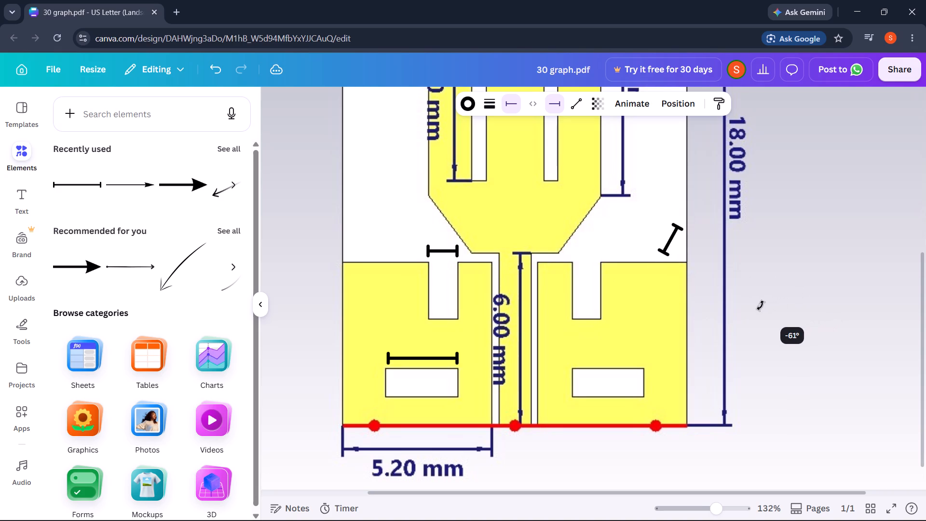
drag(761, 305, 736, 308)
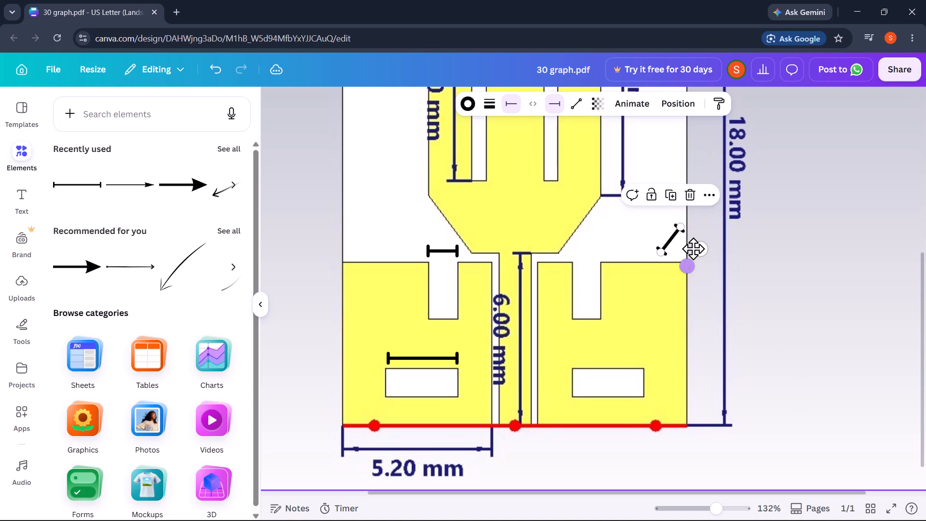
drag(697, 247, 607, 249)
drag(591, 230, 592, 225)
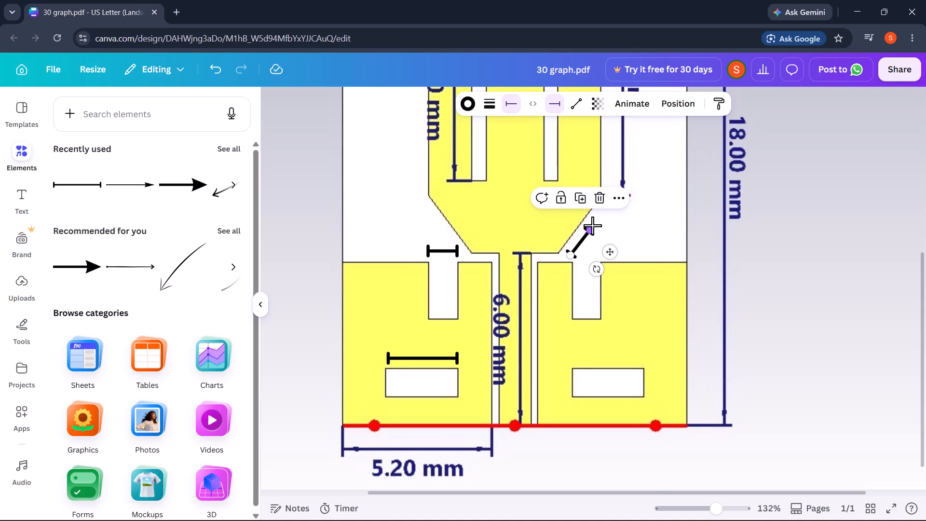
drag(592, 225, 610, 206)
Duplicate the slanted marker line and fit the copy vertically, about 0.7 long, along the right side of the right ground plane's notch.
click(447, 247)
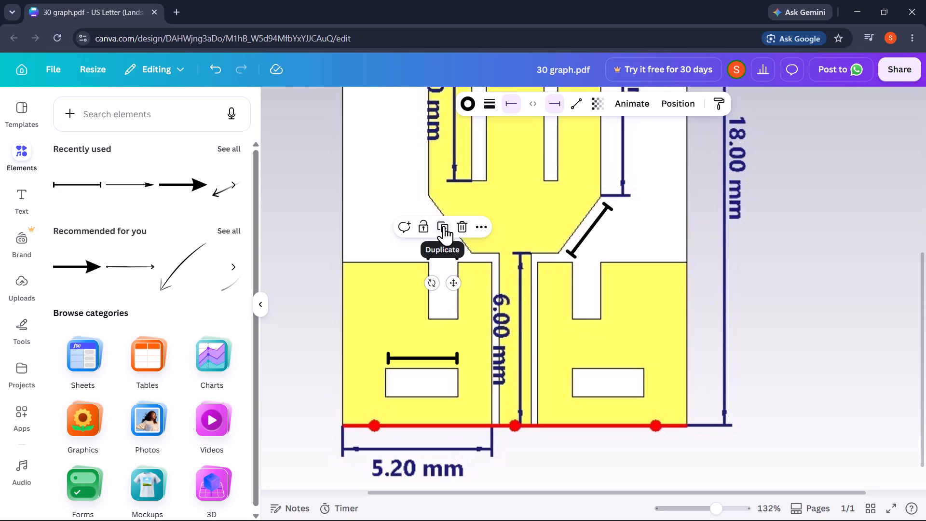
click(581, 239)
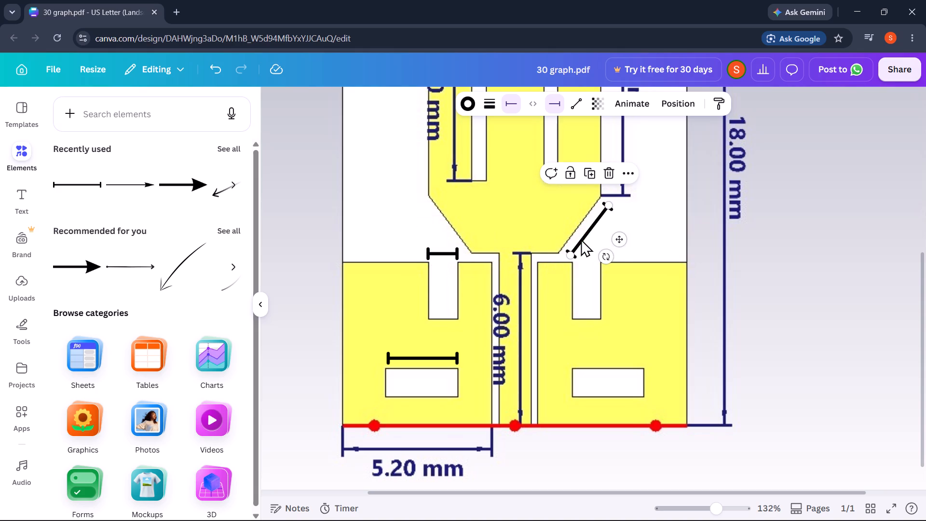
click(591, 173)
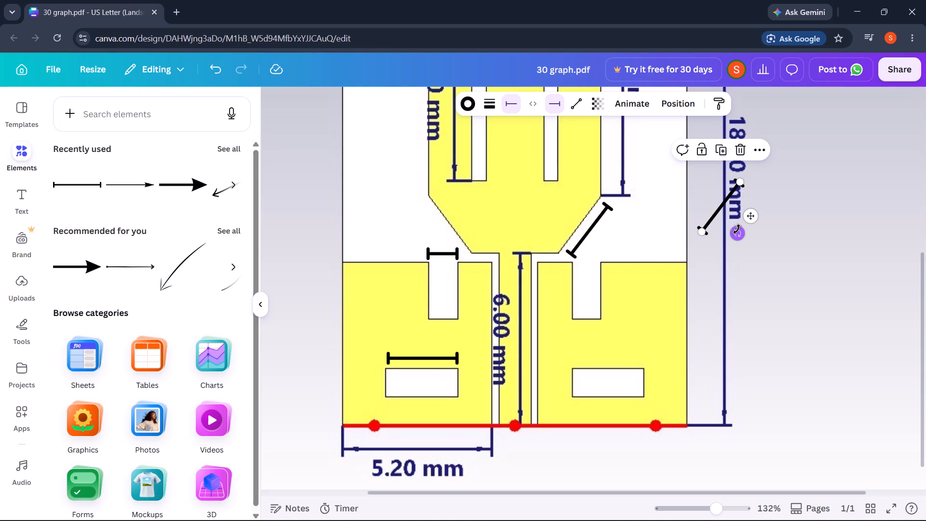
drag(737, 229, 869, 223)
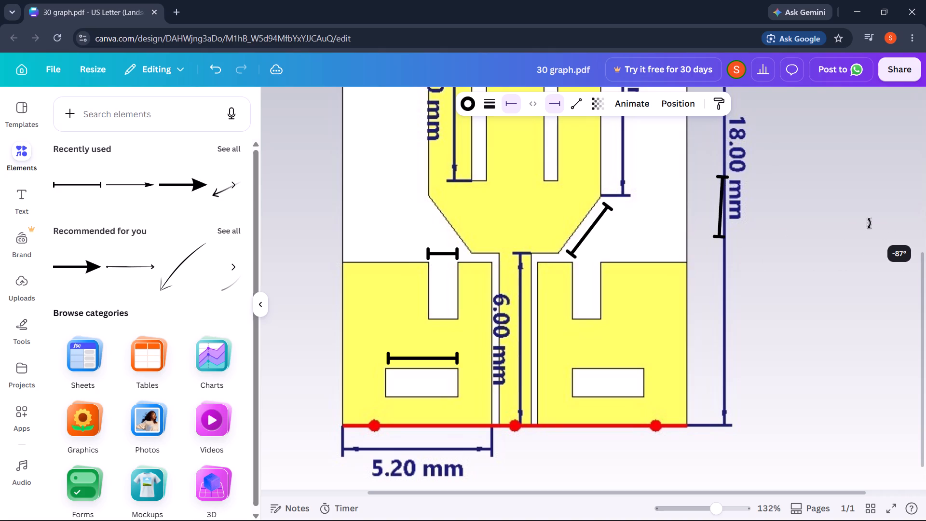
drag(869, 223, 859, 218)
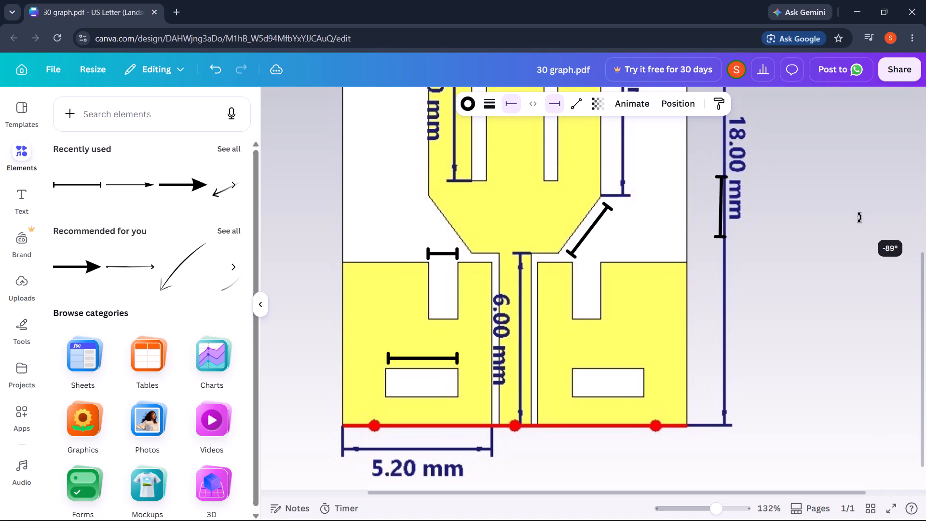
drag(859, 218, 859, 217)
drag(750, 195, 666, 268)
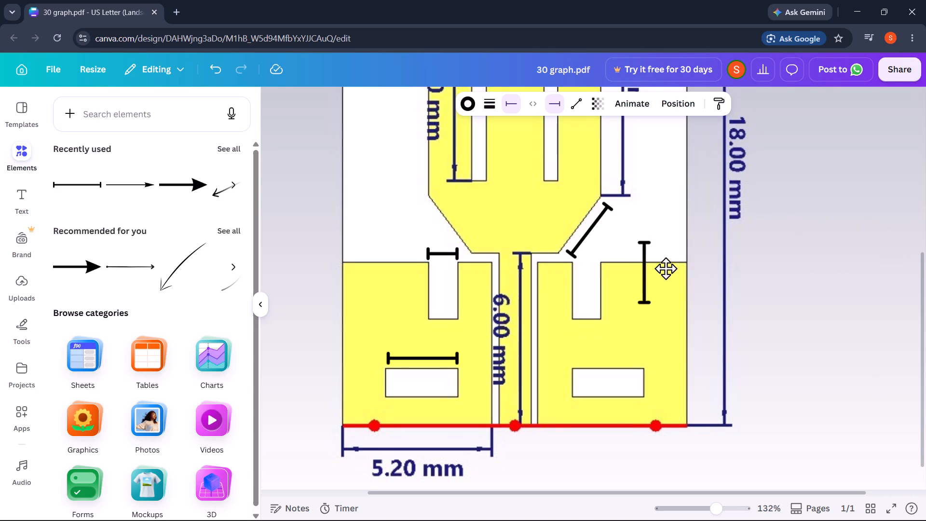
drag(666, 268, 643, 286)
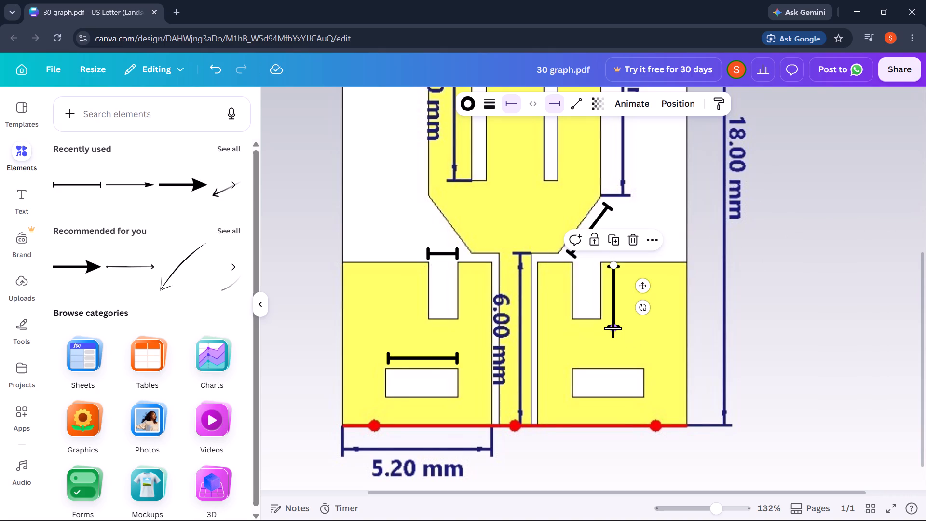
drag(613, 328, 614, 320)
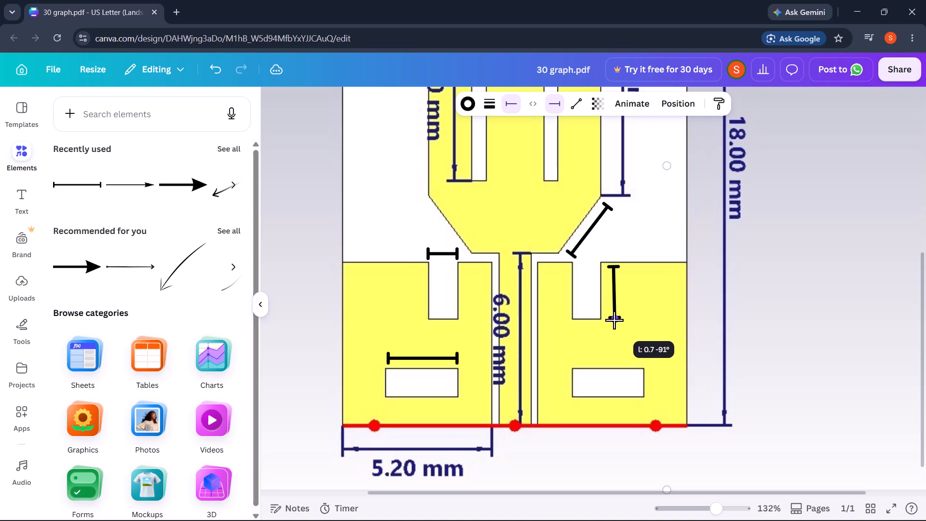
drag(614, 320, 613, 320)
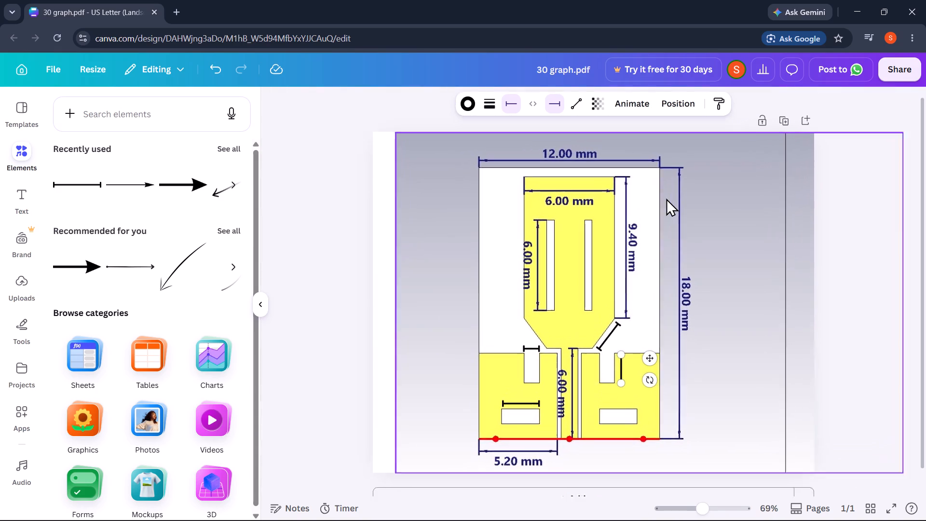
Duplicate the left notch's marker line, place the copy below the patch's left vertical slot, and shorten it to the slot's width.
click(527, 359)
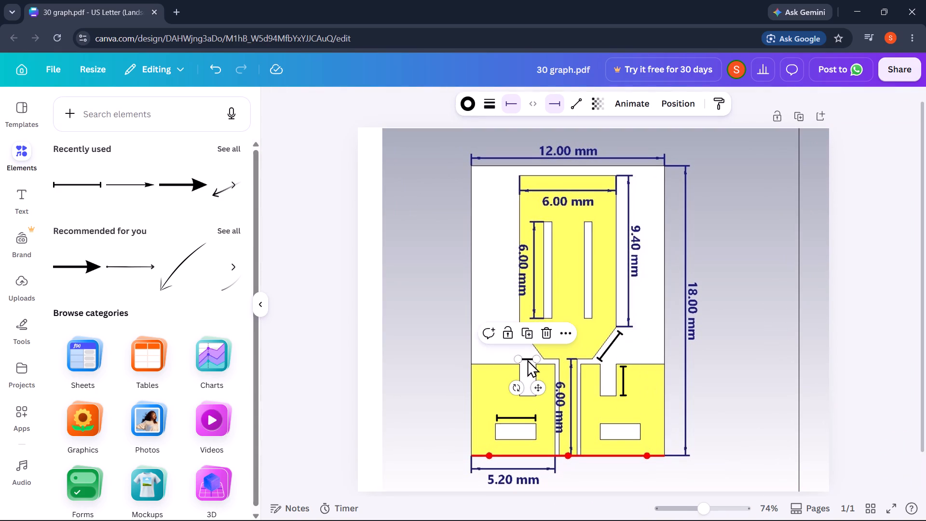
click(530, 334)
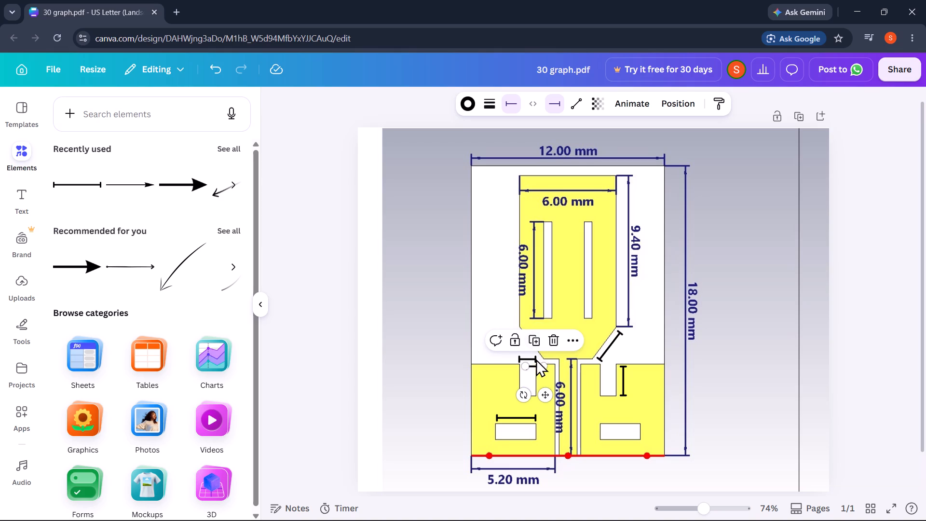
drag(547, 394, 599, 348)
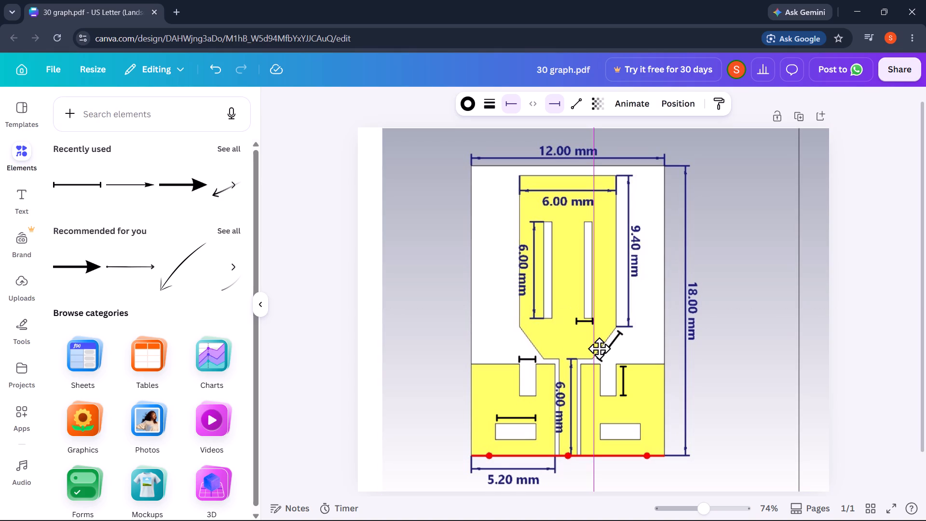
drag(599, 348, 600, 351)
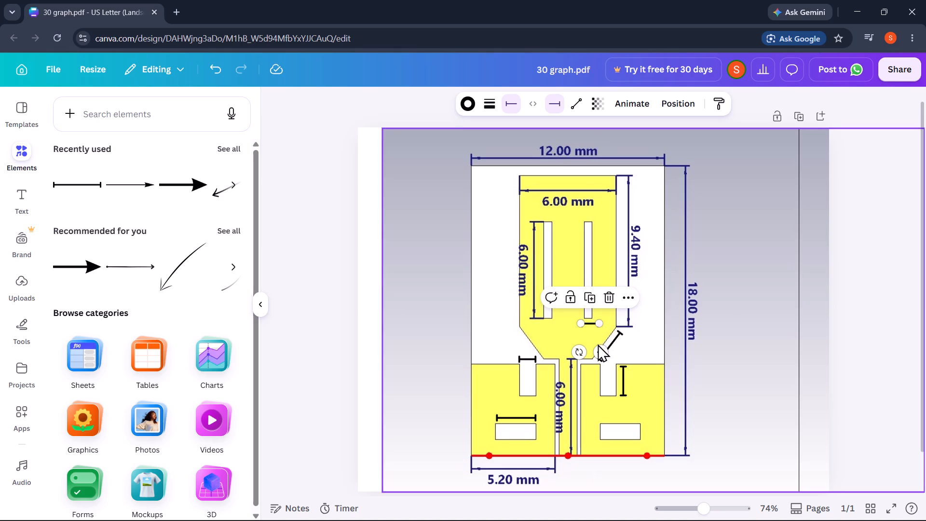
drag(599, 349, 556, 351)
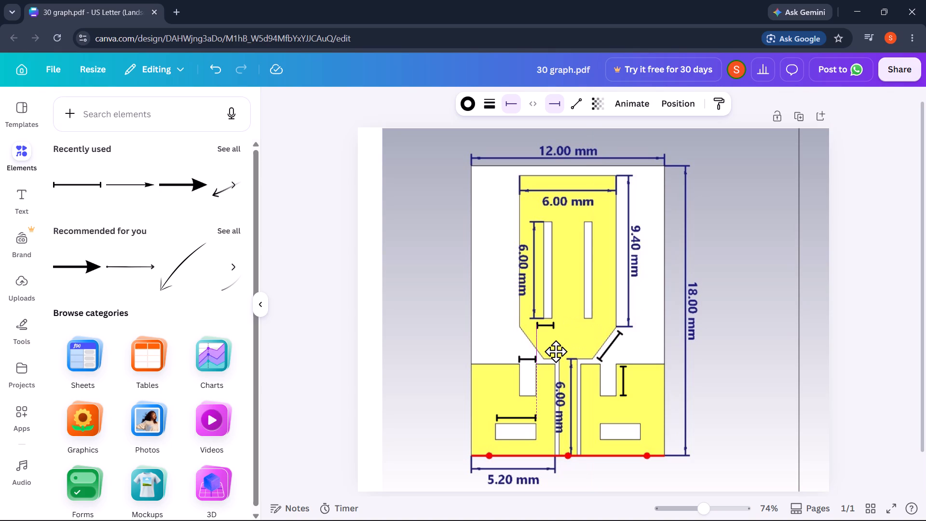
drag(556, 351, 558, 351)
drag(558, 351, 562, 350)
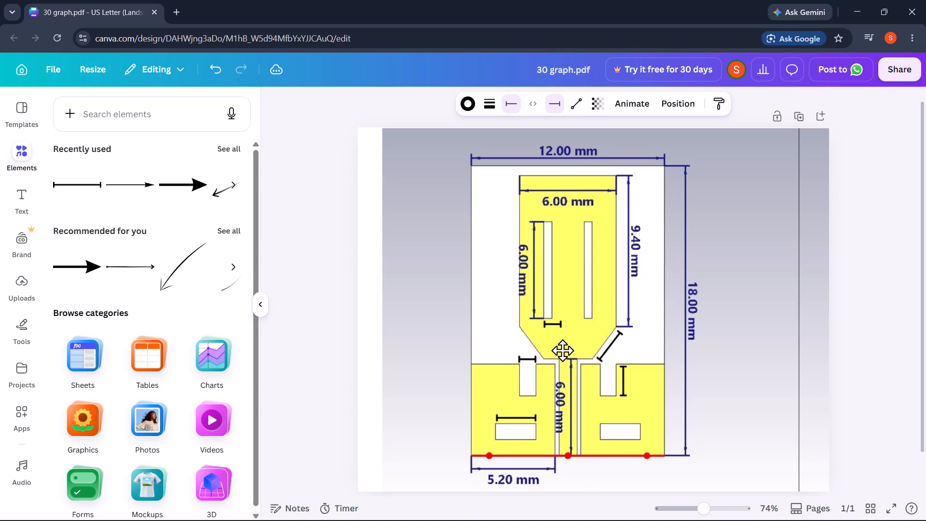
drag(562, 350, 558, 351)
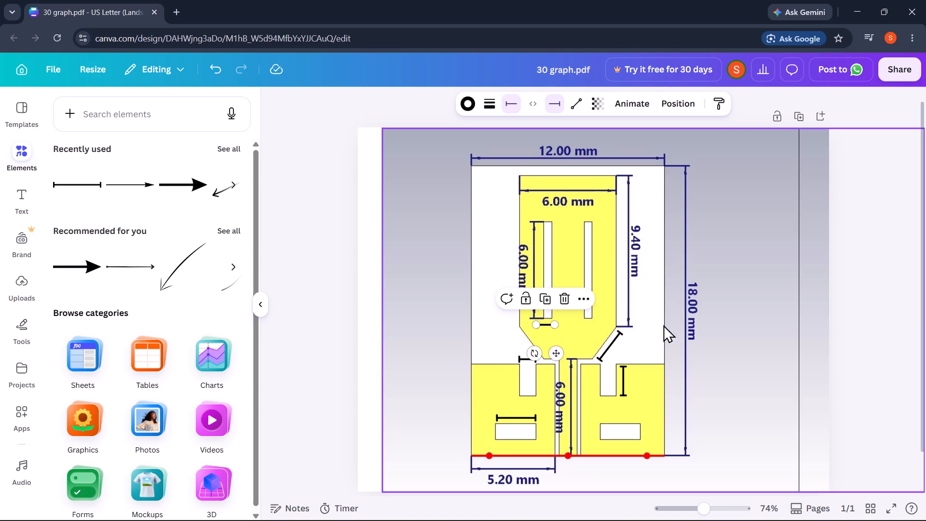
drag(533, 324, 541, 324)
click(732, 299)
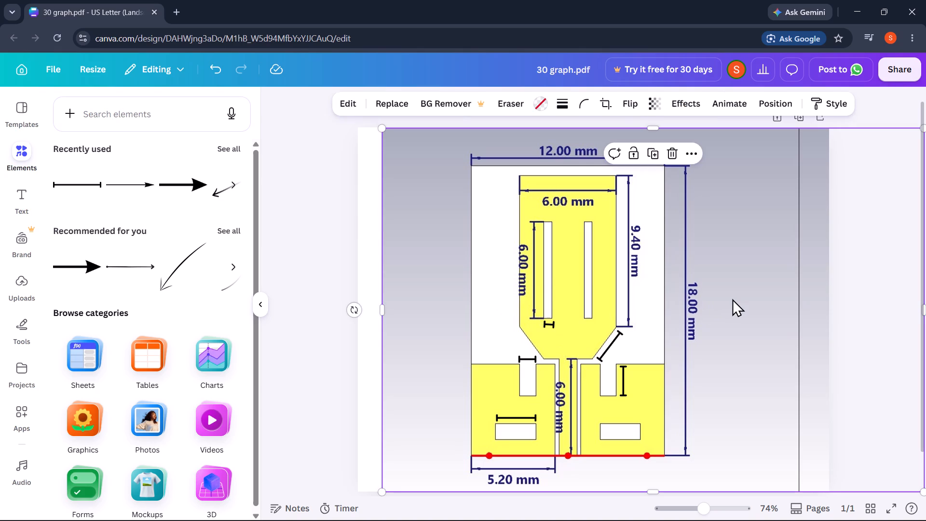
click(553, 322)
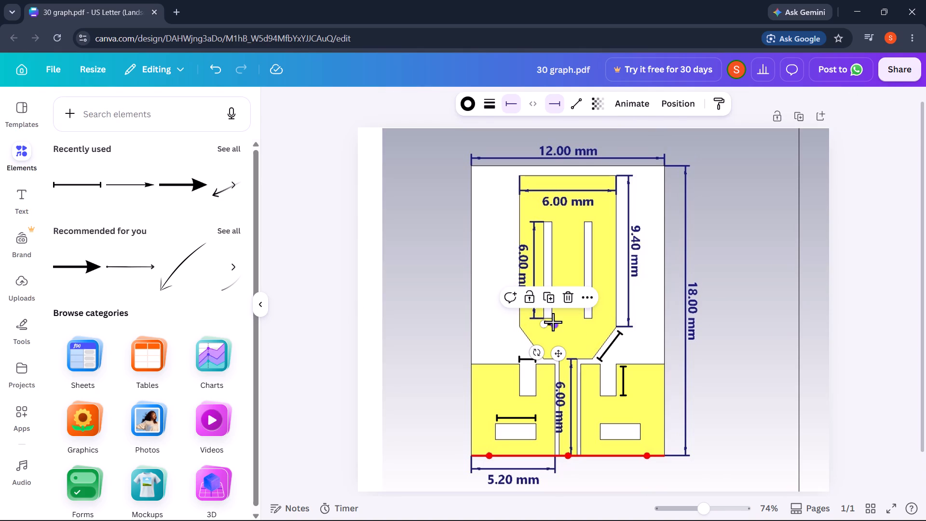
click(535, 347)
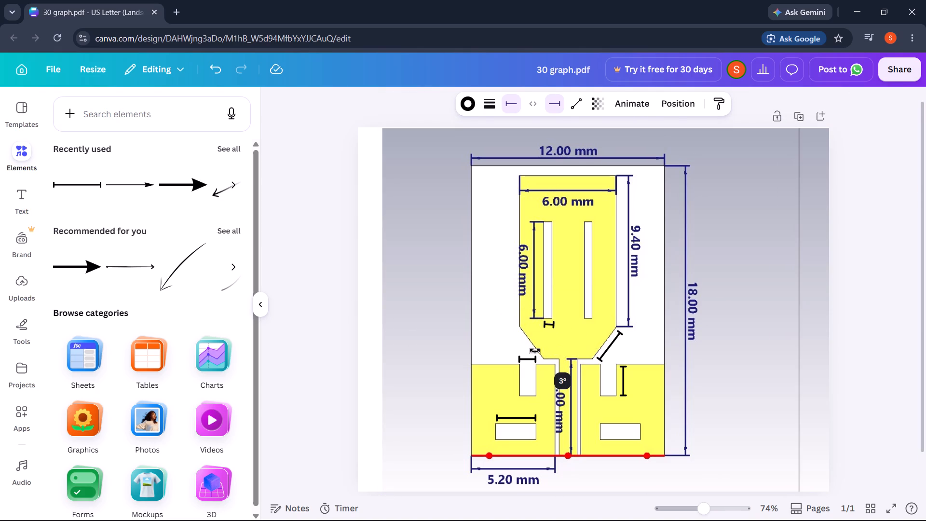
click(731, 313)
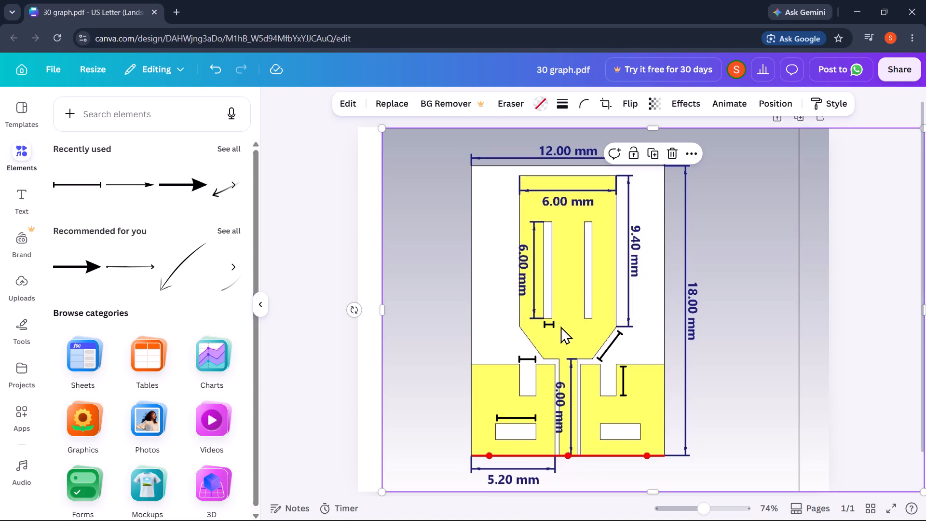
Duplicate the left notch's marker line and place the copy centred just above the feed line.
click(527, 361)
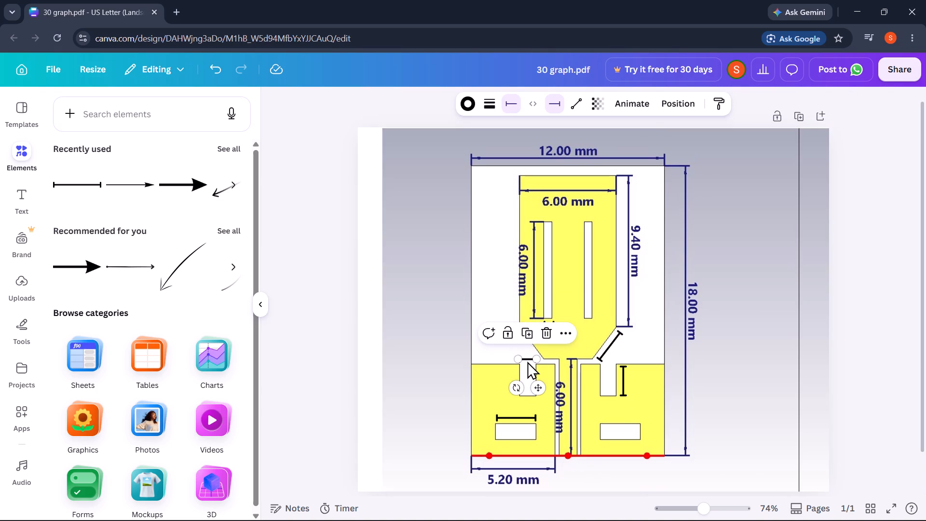
click(527, 333)
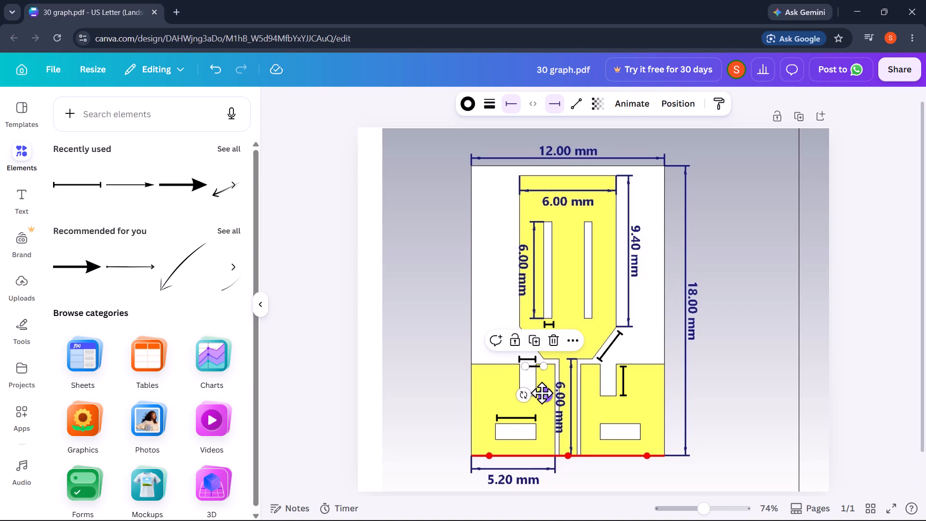
drag(542, 393, 574, 378)
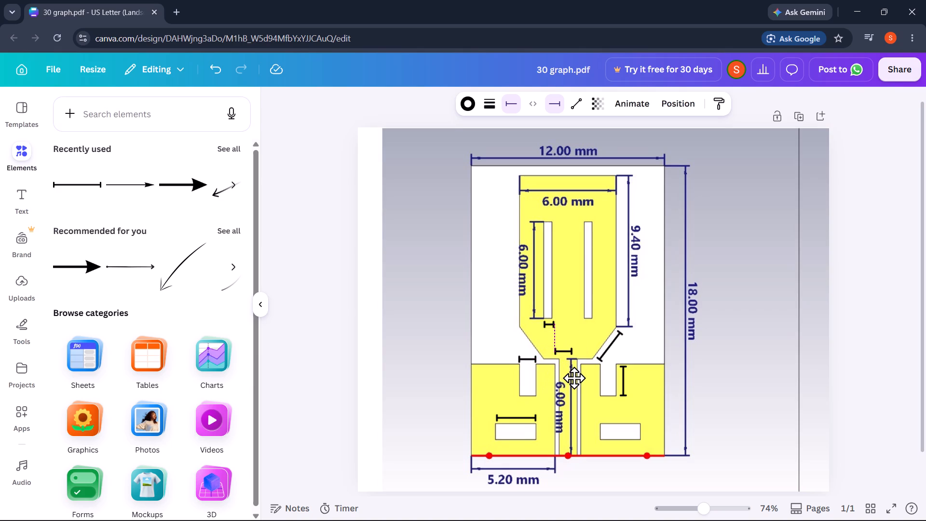
drag(574, 378, 576, 379)
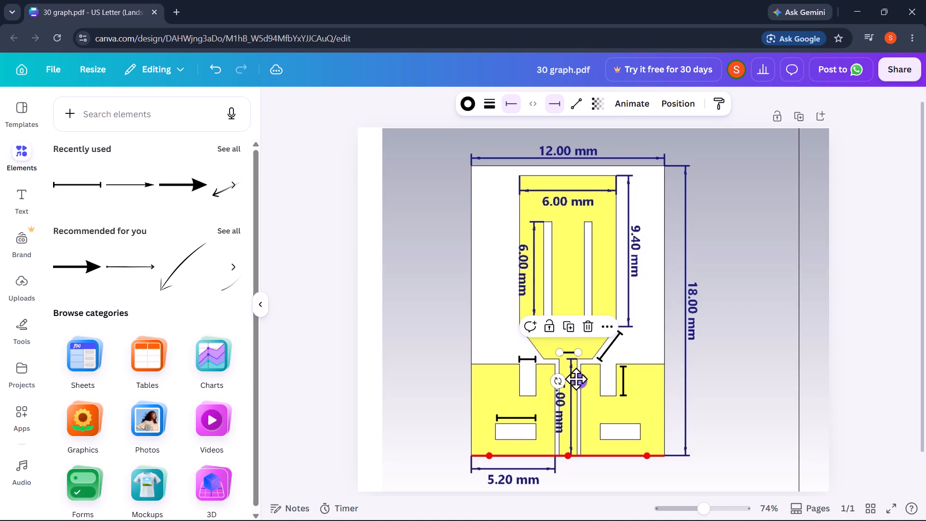
click(738, 345)
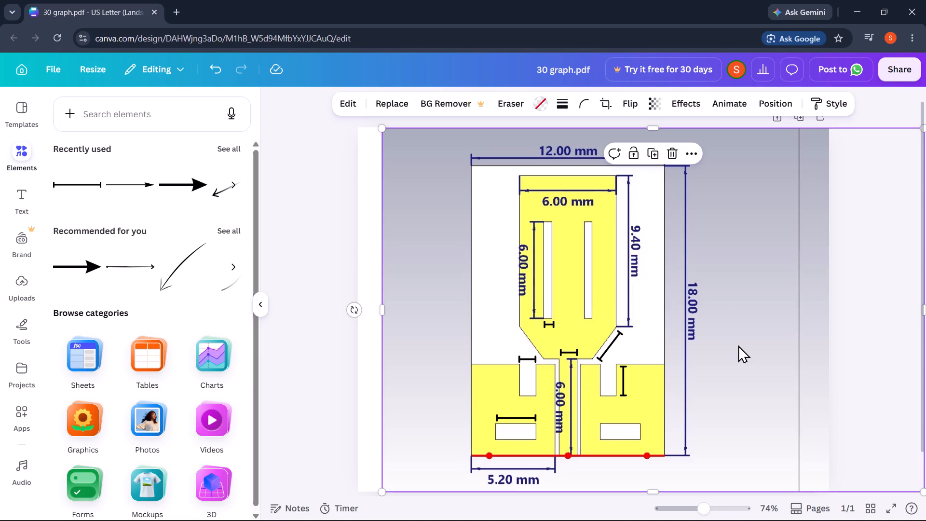
Duplicate the left notch's marker line and place the copy vertically beside the right ground plane's rectangular slot, spanning the slot's height.
click(532, 358)
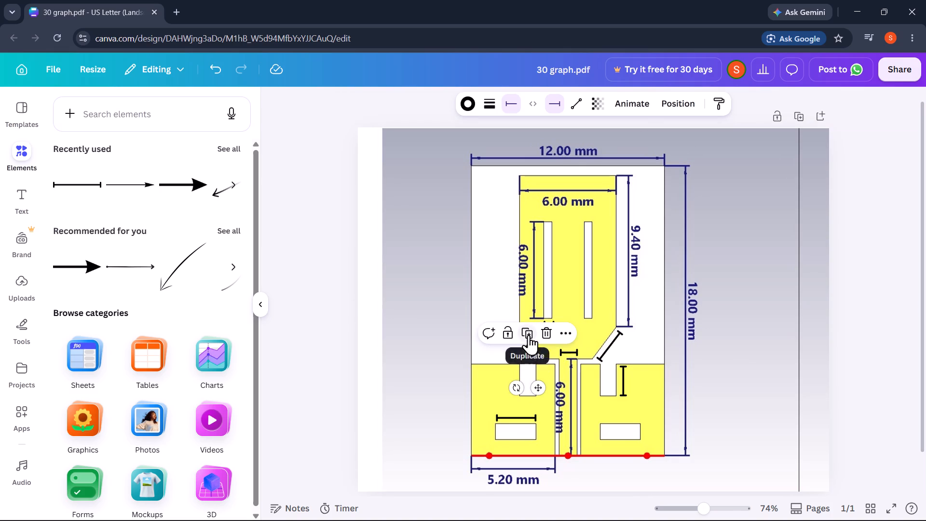
click(529, 335)
drag(545, 395, 654, 455)
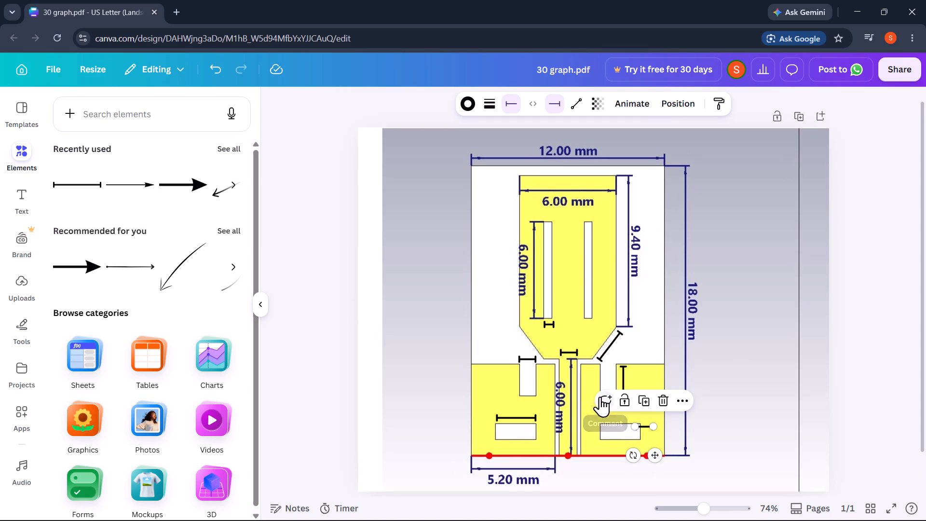
drag(632, 452, 608, 421)
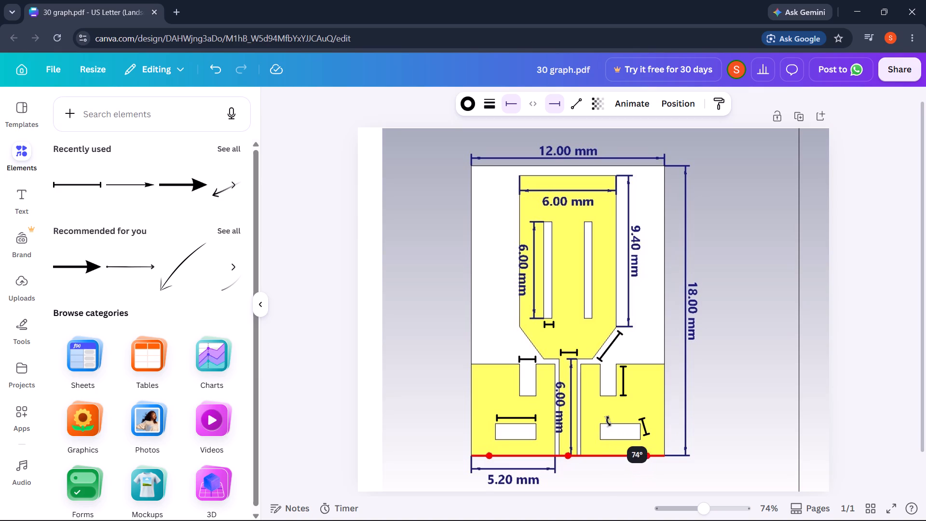
drag(608, 421, 608, 413)
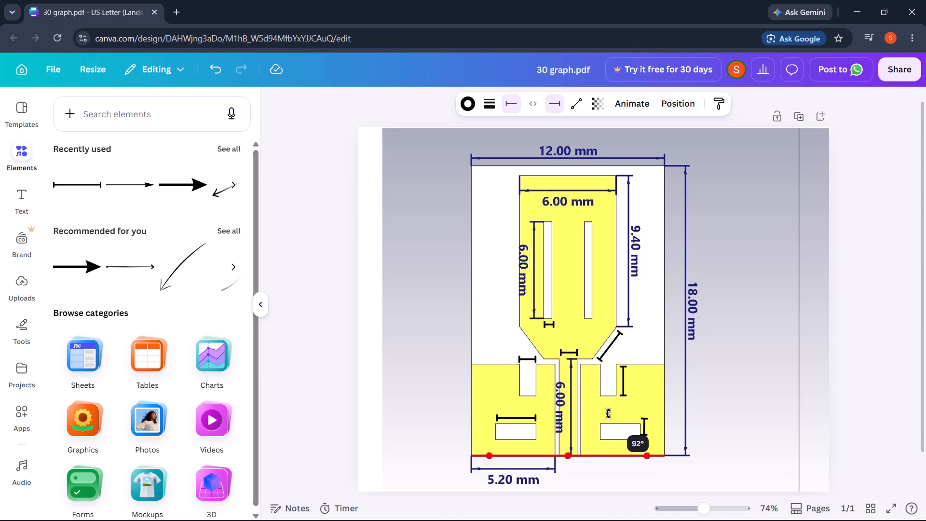
drag(608, 413, 609, 416)
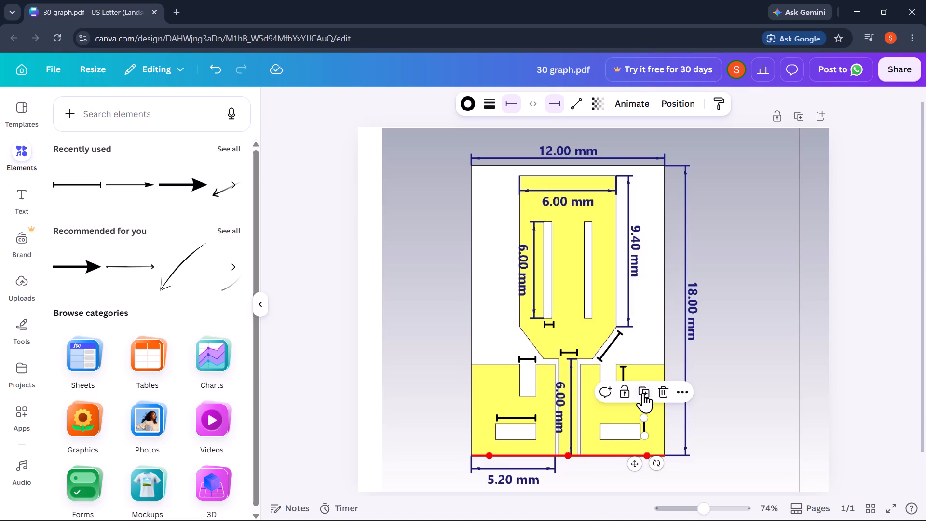
drag(643, 391, 712, 457)
drag(634, 464, 635, 470)
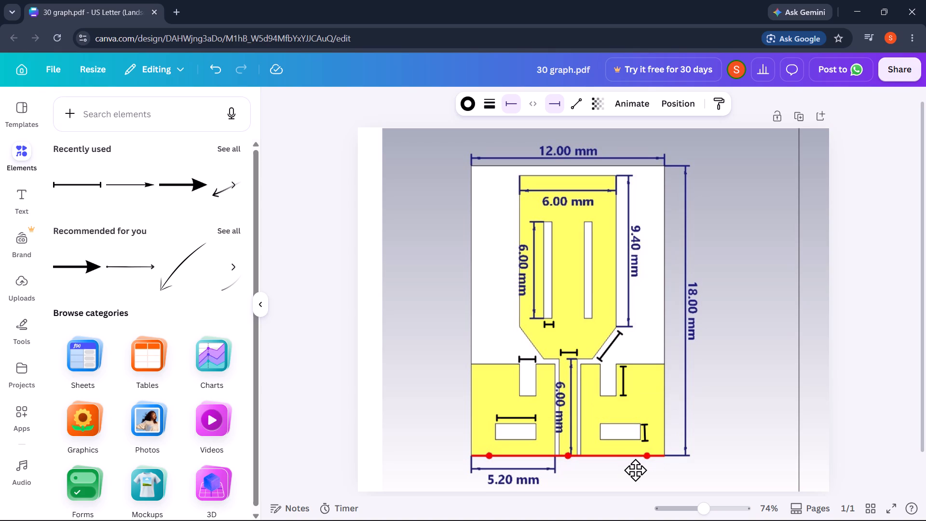
drag(635, 470, 638, 470)
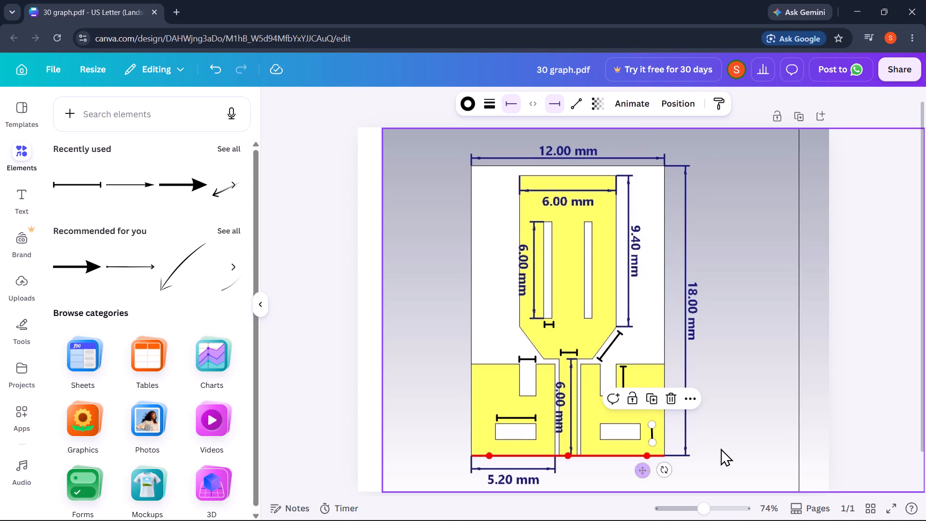
click(734, 444)
drag(654, 437, 648, 436)
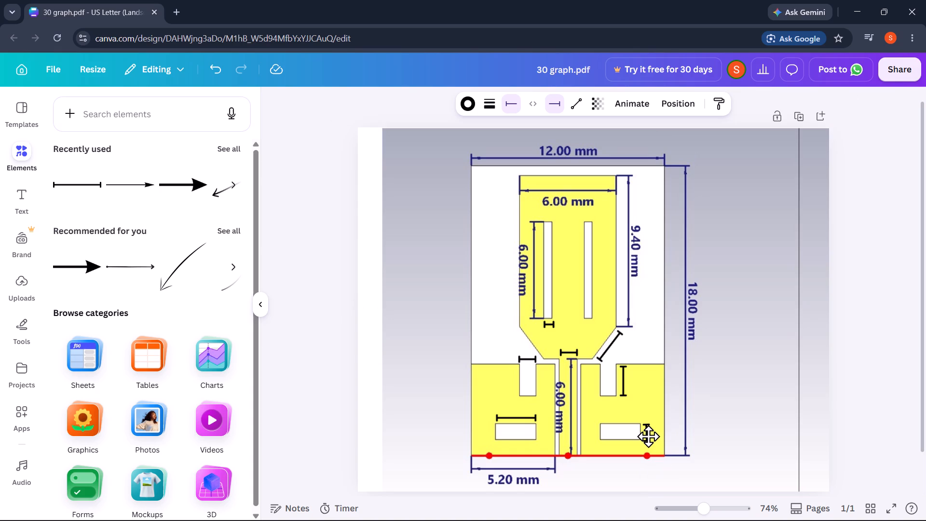
drag(648, 436, 648, 436)
click(769, 430)
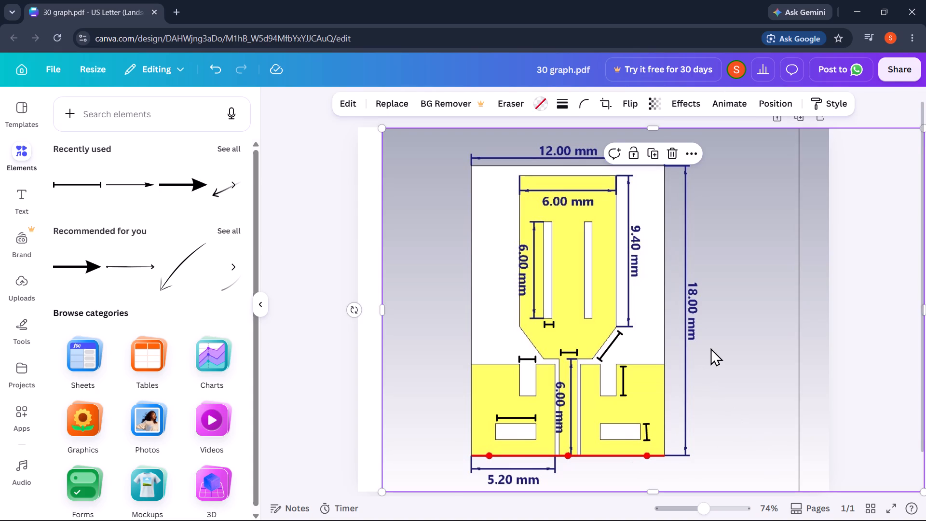
Check the left ground slot's width in the CST model, then add a bold text box reading "2.50 mm" in Canva.
key(alt+Tab)
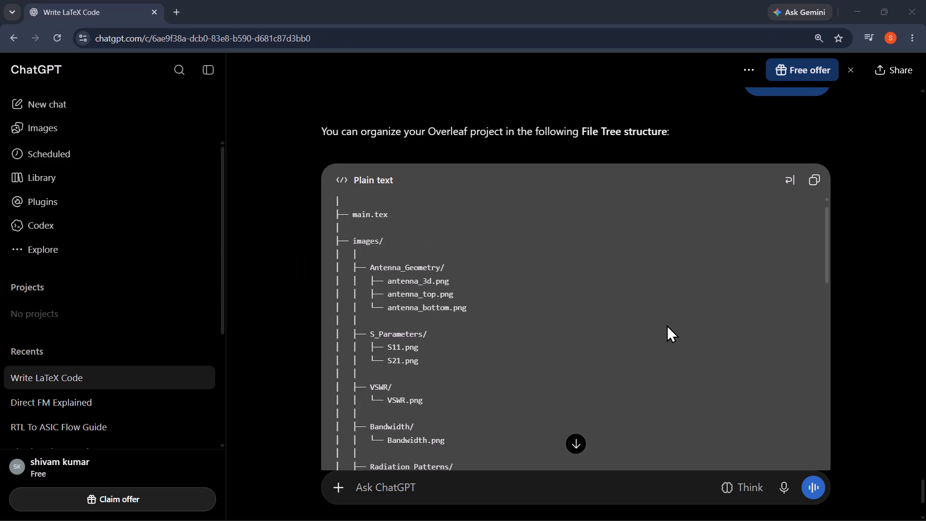
key(alt+Tab)
key(alt+Tab)
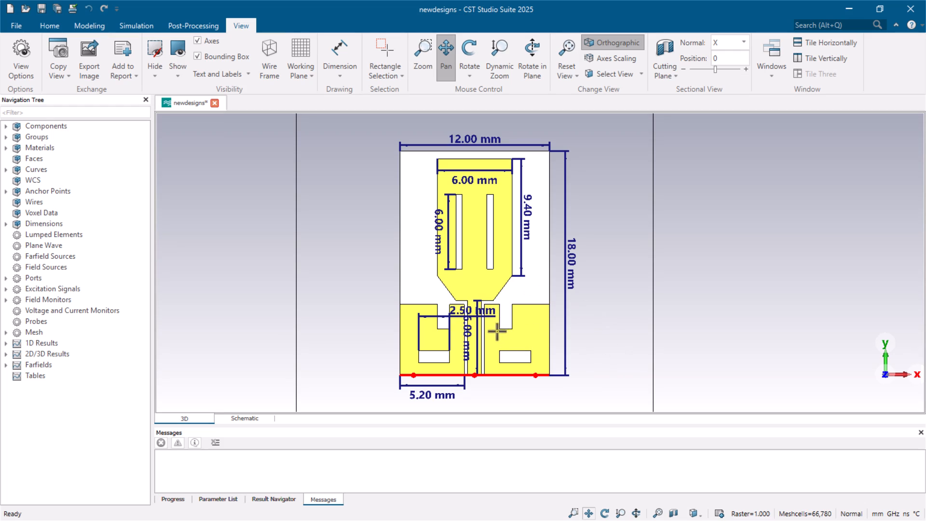
key(alt+Tab)
key(alt+Tab)
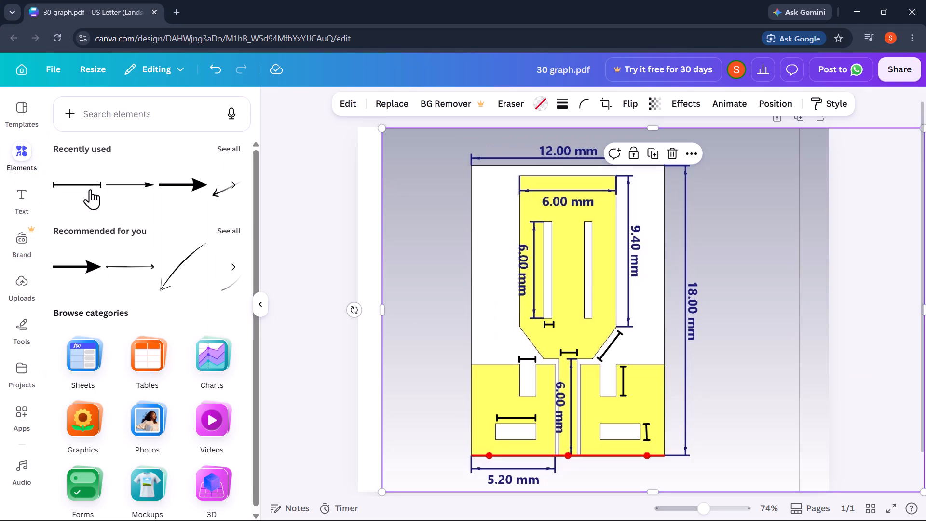
click(25, 200)
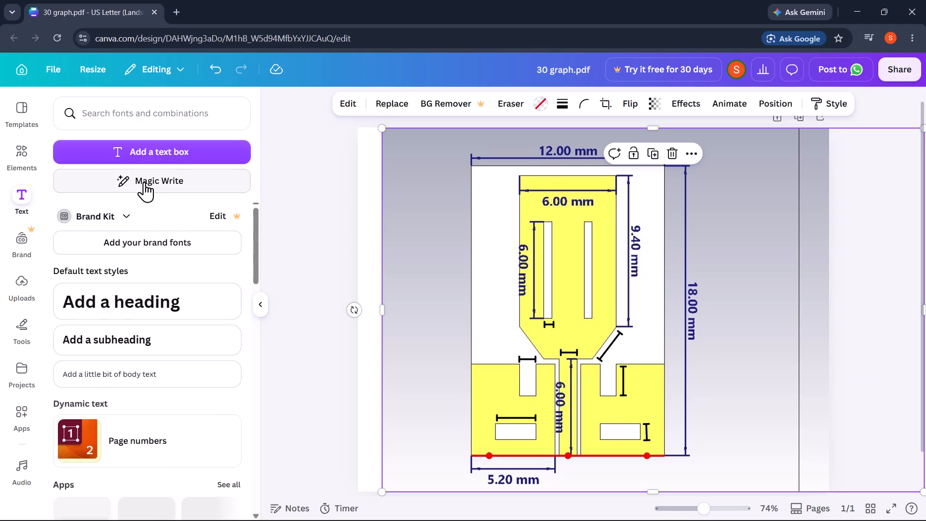
click(176, 151)
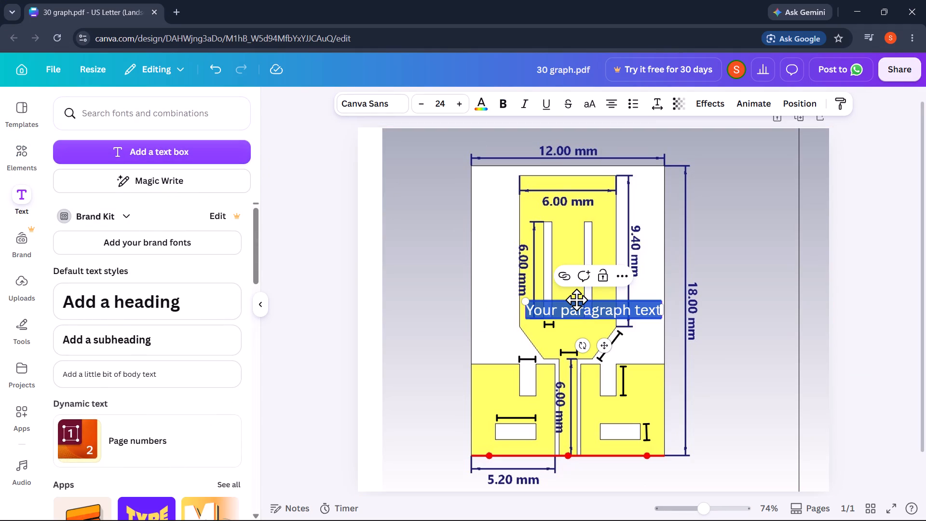
key(BackSpace)
text(2.50)
key(space)
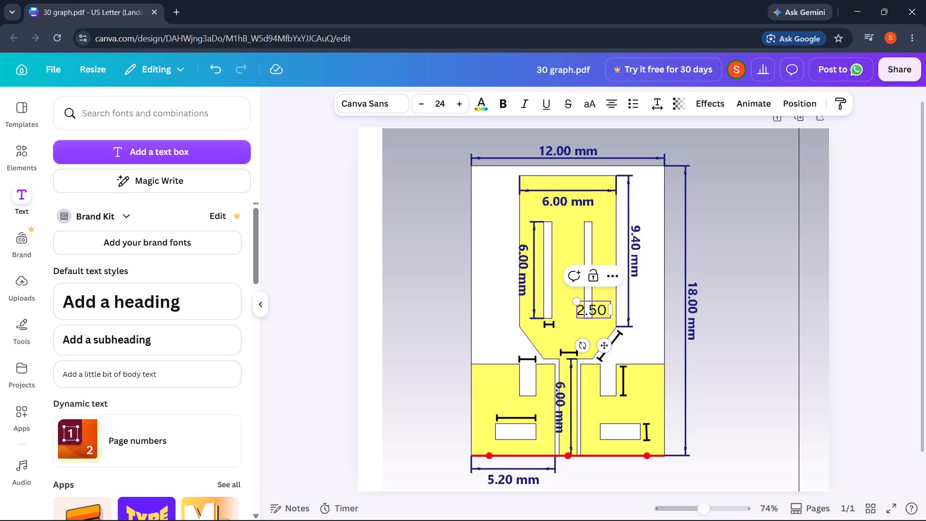
text(mm)
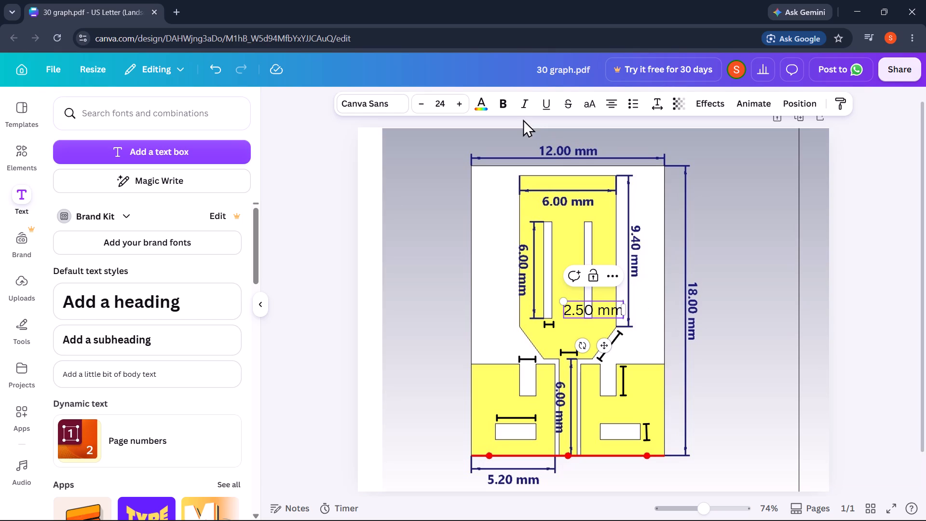
click(505, 106)
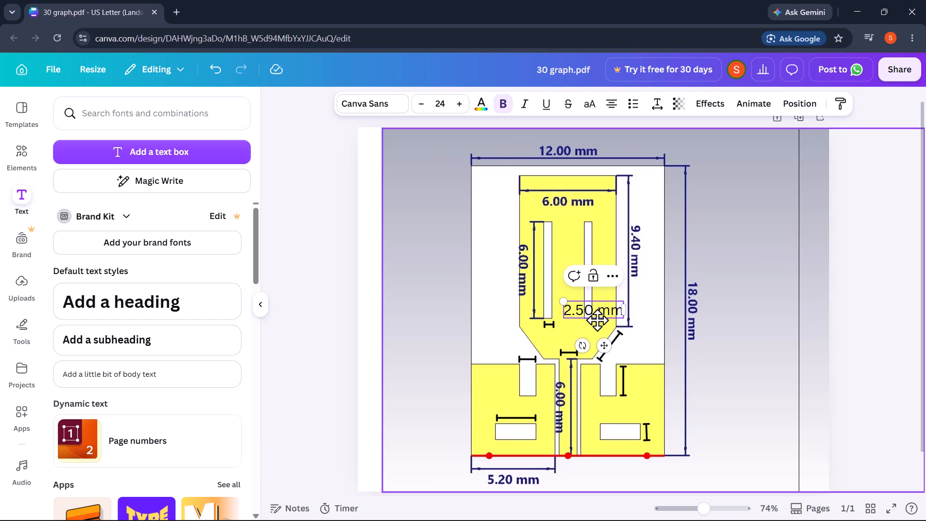
click(593, 305)
key(ctrl+a)
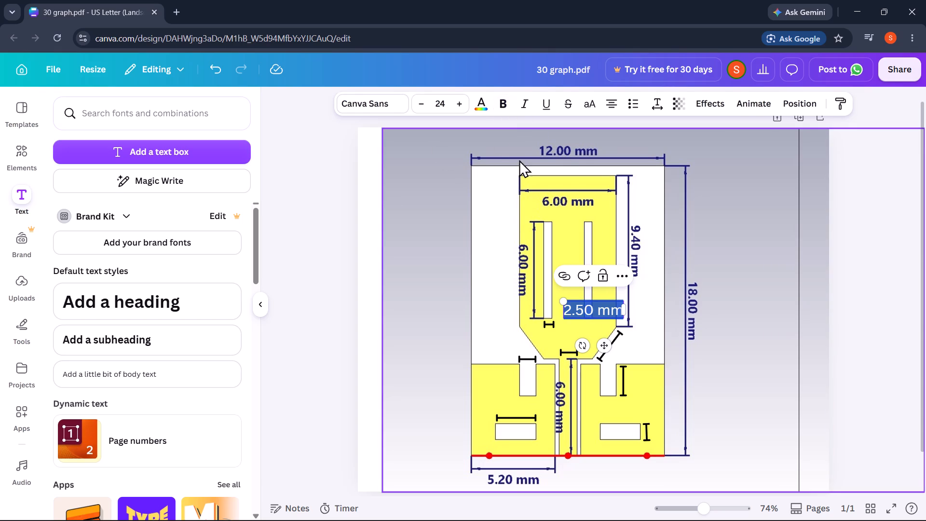
click(503, 108)
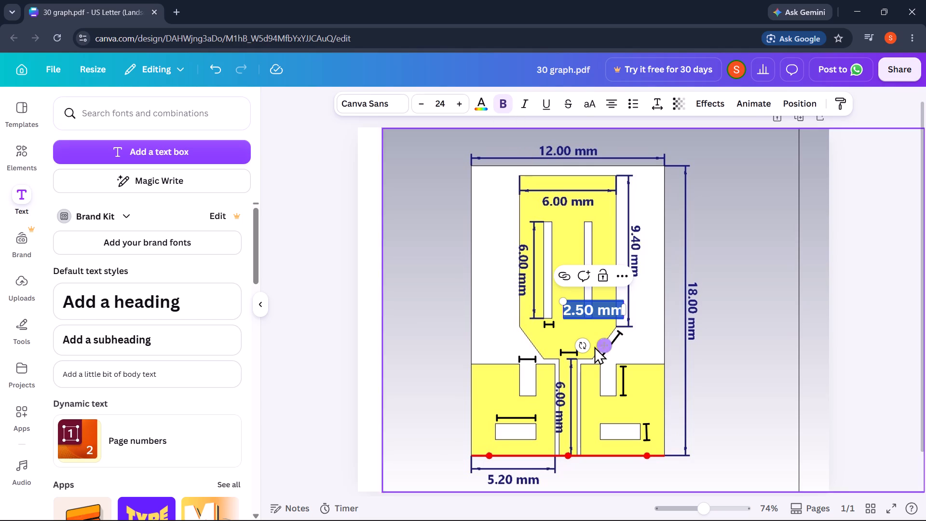
Shrink the 2.50 mm label to font size 12 and centre it above the left ground slot's marker line.
drag(603, 344, 560, 411)
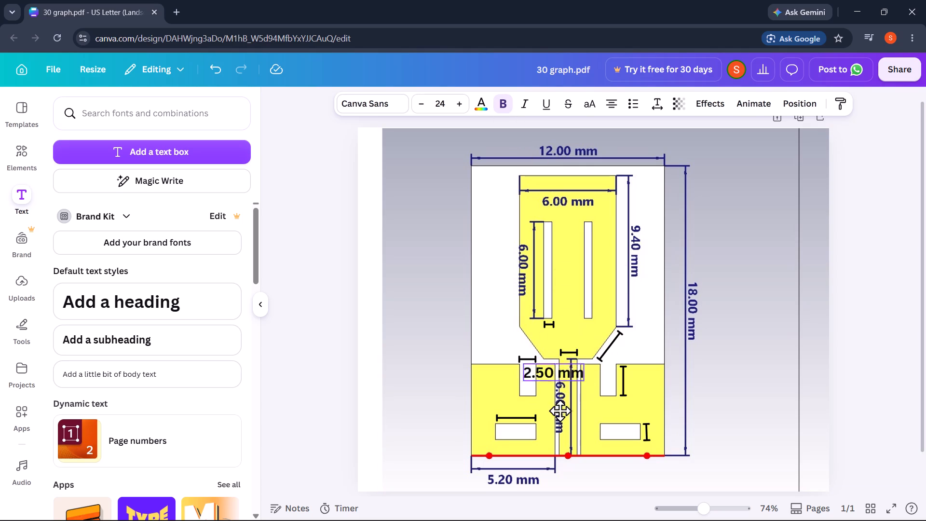
drag(560, 411, 534, 438)
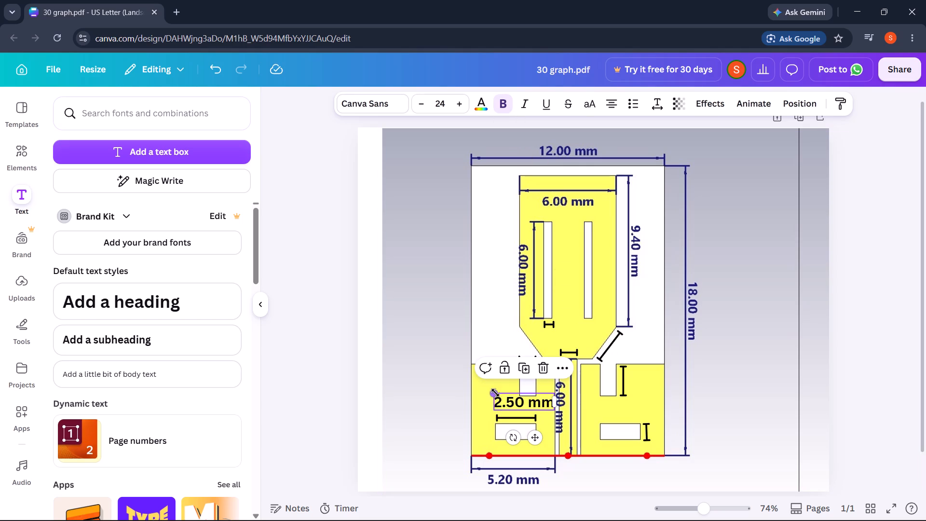
drag(494, 392, 522, 407)
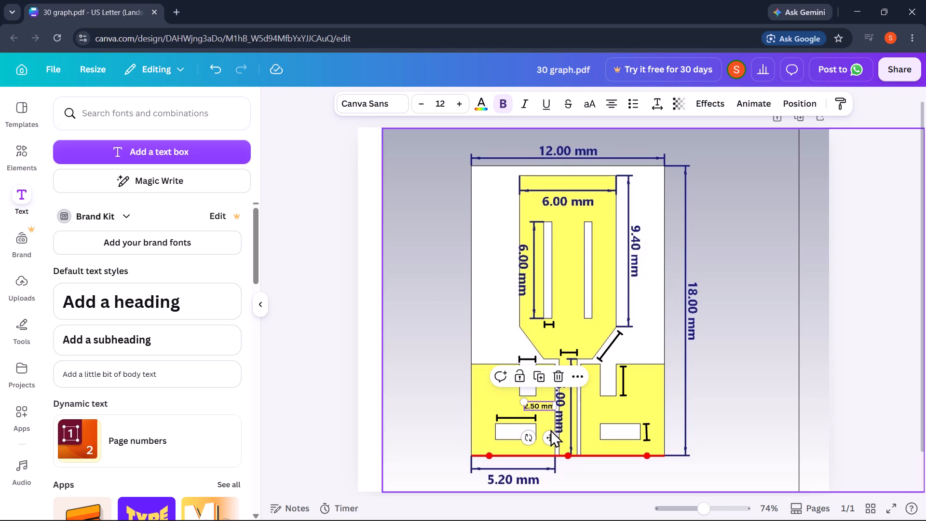
drag(549, 435, 527, 437)
click(817, 372)
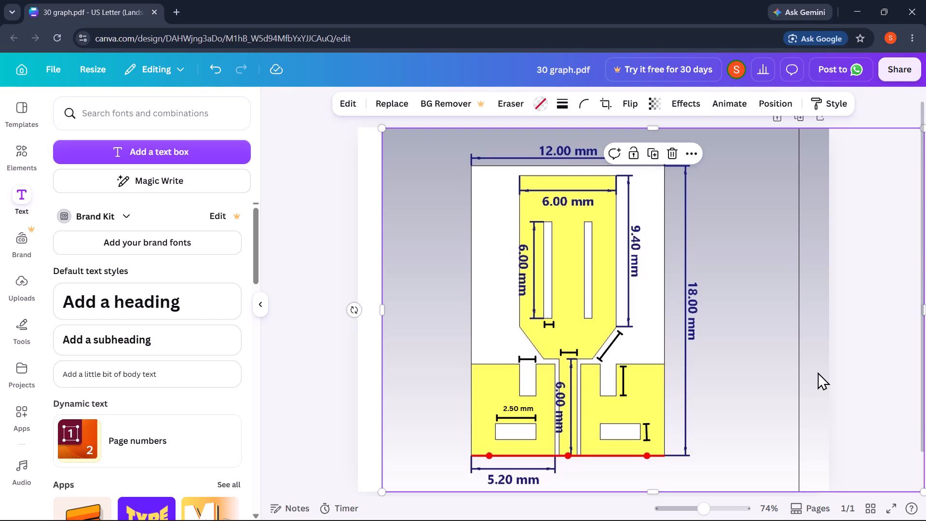
In CST Studio Suite, hide all dimensions and add a distance dimension across the bottom of the left ground plane's notch.
key(alt+Tab)
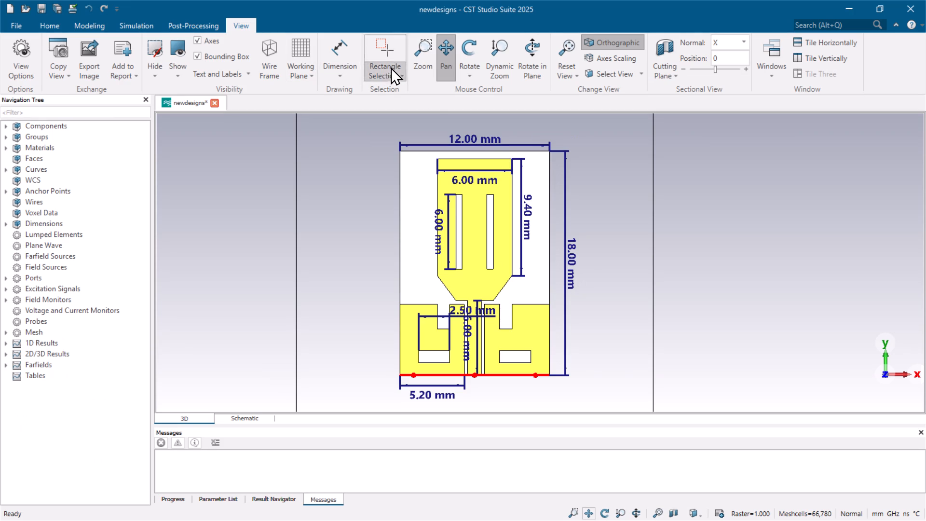
click(337, 73)
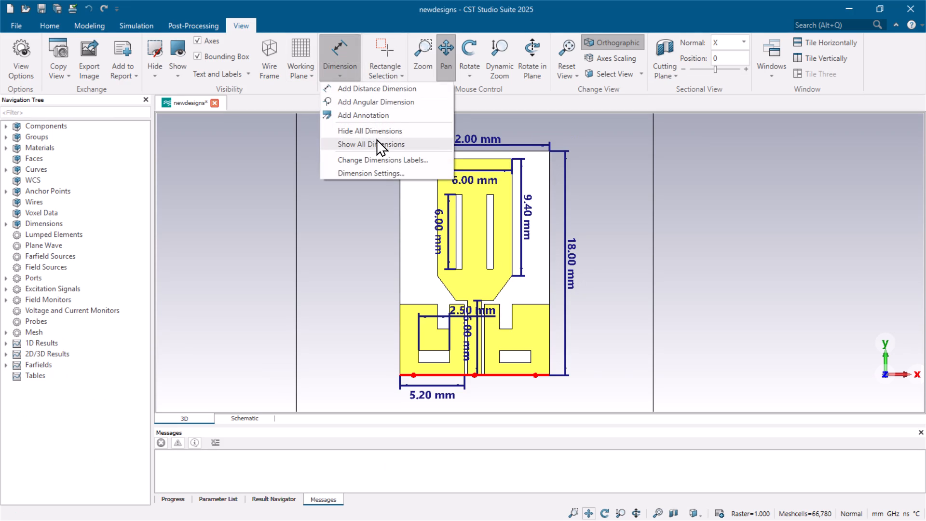
click(386, 132)
click(330, 41)
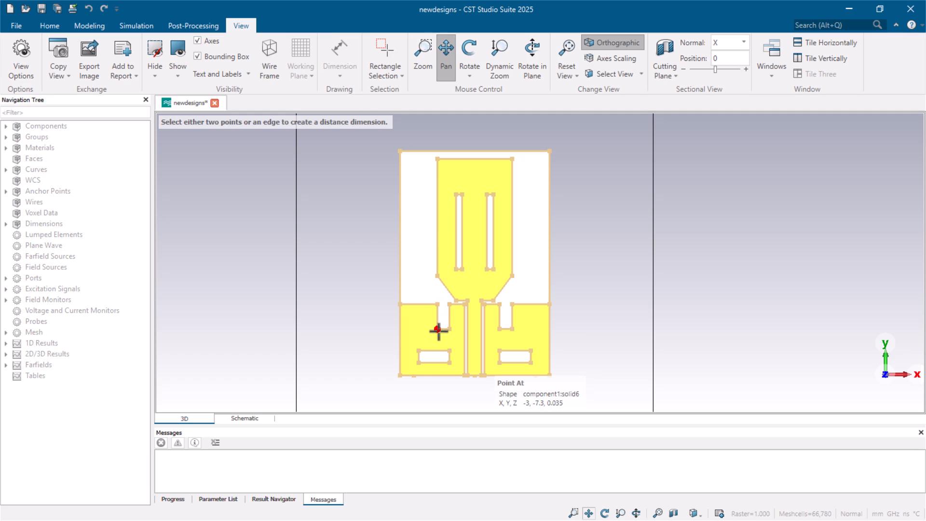
double_click(438, 331)
double_click(450, 330)
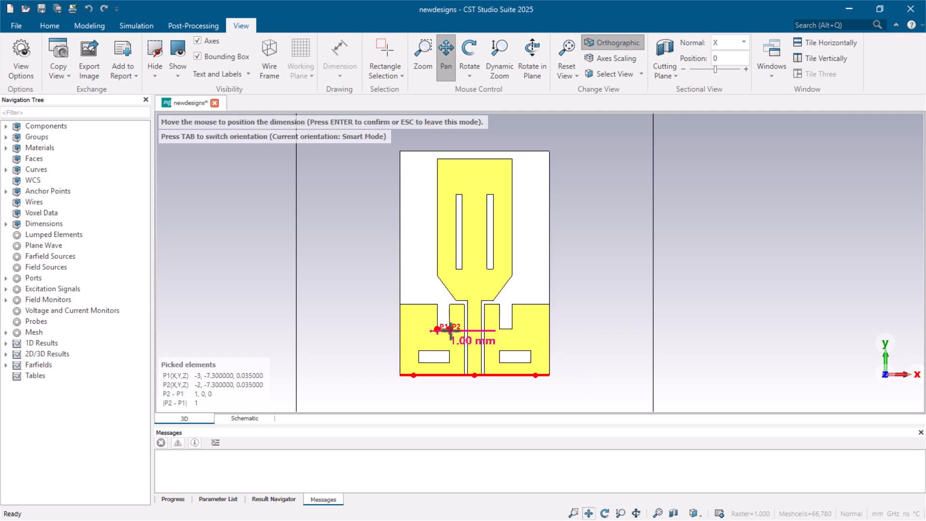
double_click(456, 346)
Back in Canva, add a text label "1 mm" and place it just above the left notch's marker line.
key(alt+Tab)
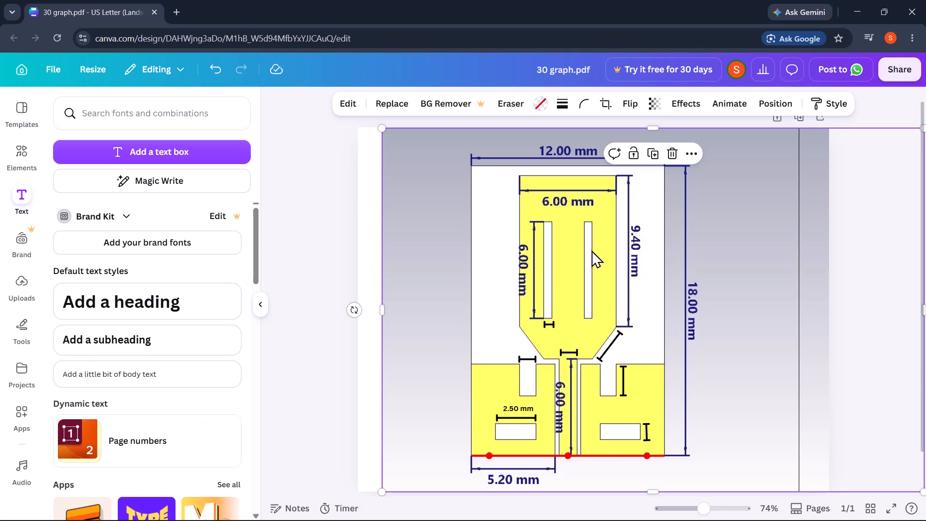
click(173, 159)
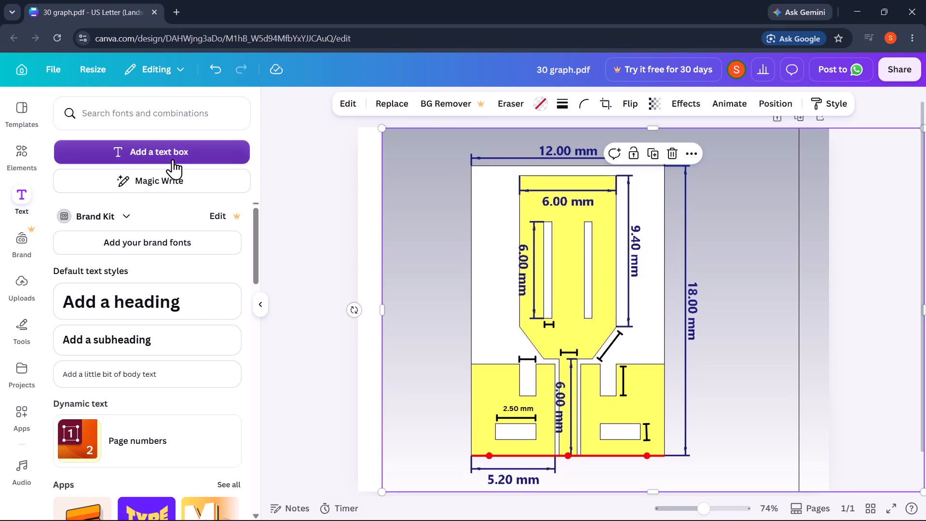
key(BackSpace)
key(1)
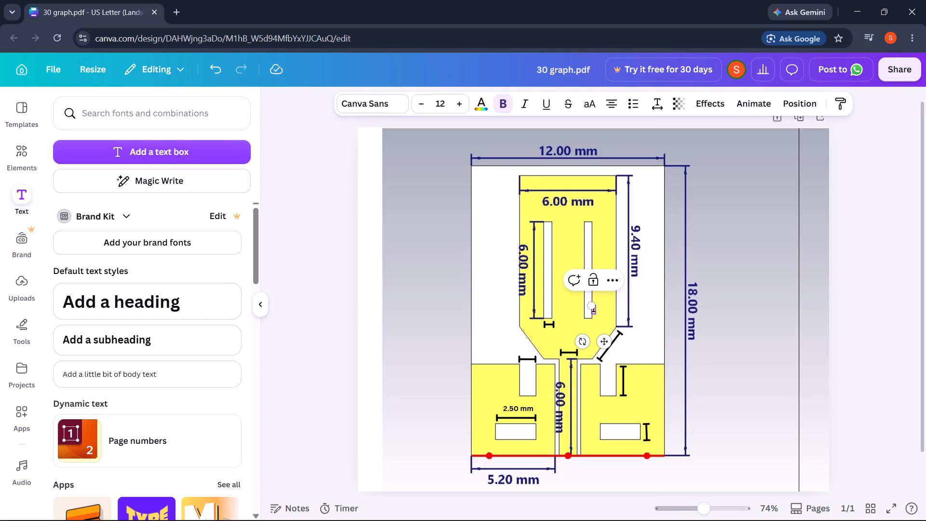
key(space)
text(mm)
drag(604, 340, 535, 377)
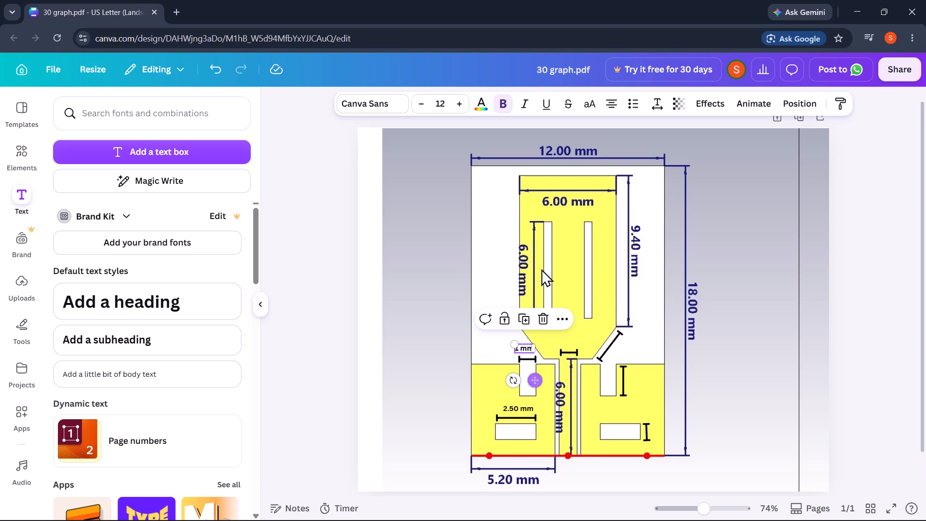
Duplicate the 1 mm label and place the copy above the feed line's marker line.
click(524, 315)
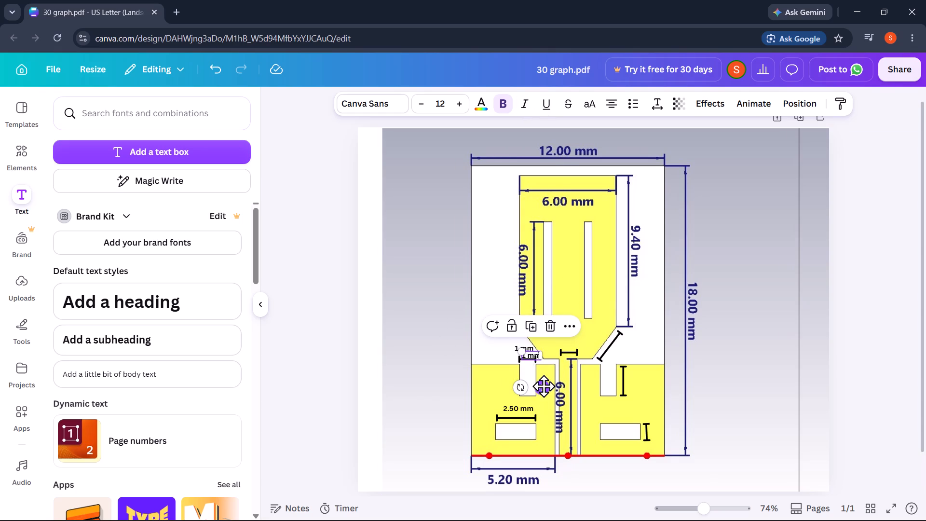
drag(544, 386, 579, 375)
In CST Studio Suite, add a distance dimension across the top of the feed line.
key(alt+Tab)
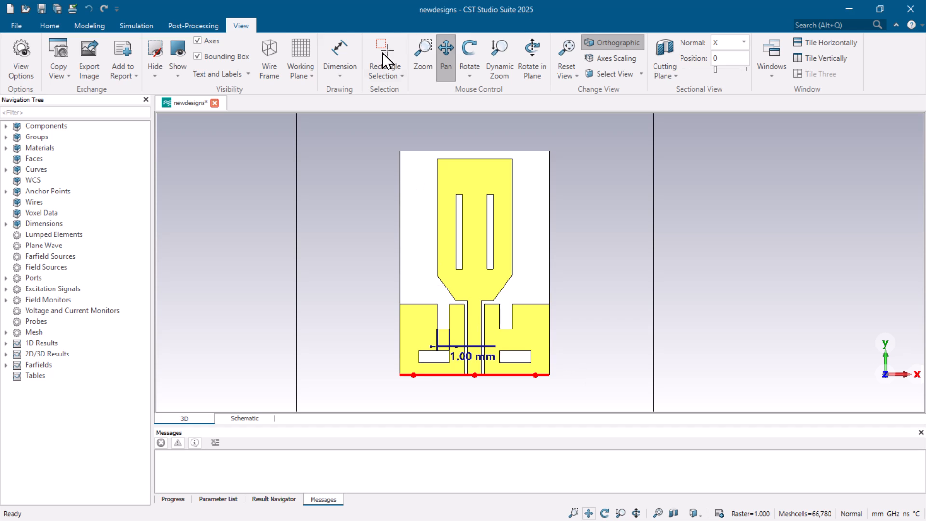
key(ctrl+z)
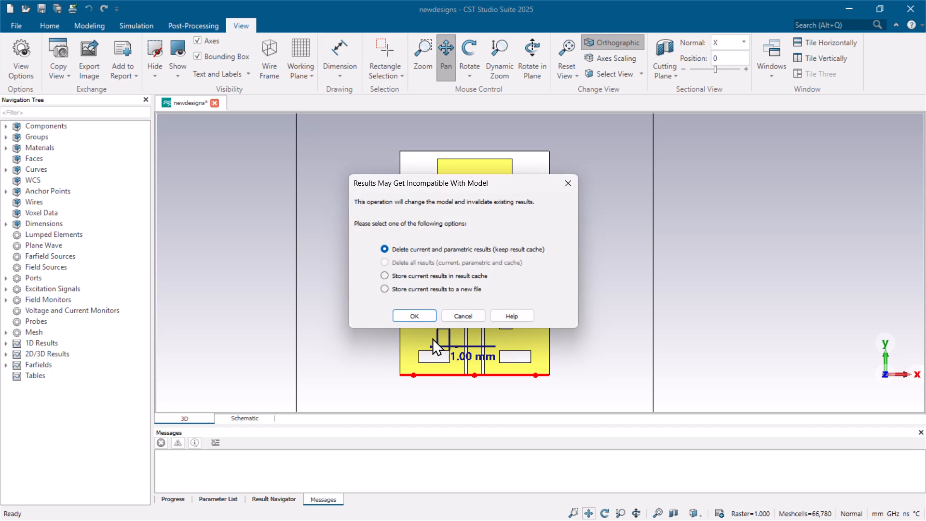
click(574, 184)
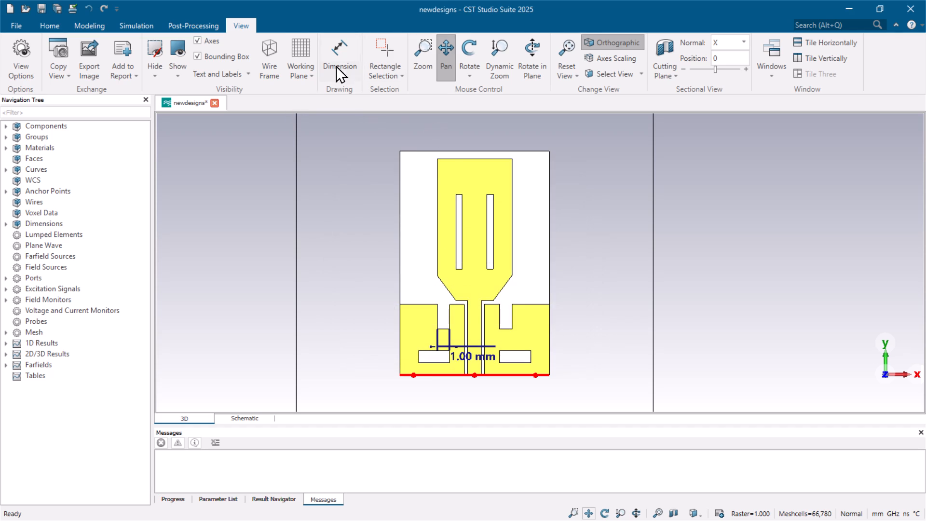
click(345, 50)
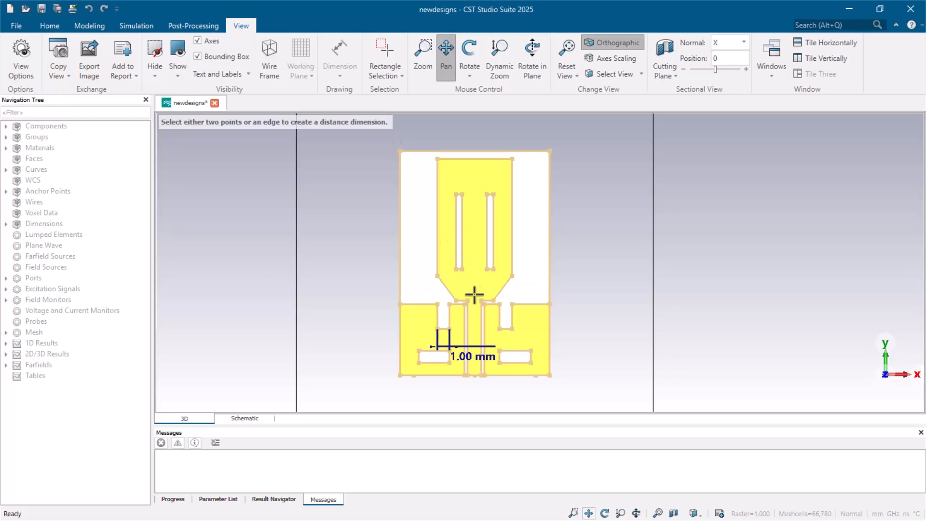
ctrl+scroll(474, 294, down, 7)
drag(474, 294, 508, 134)
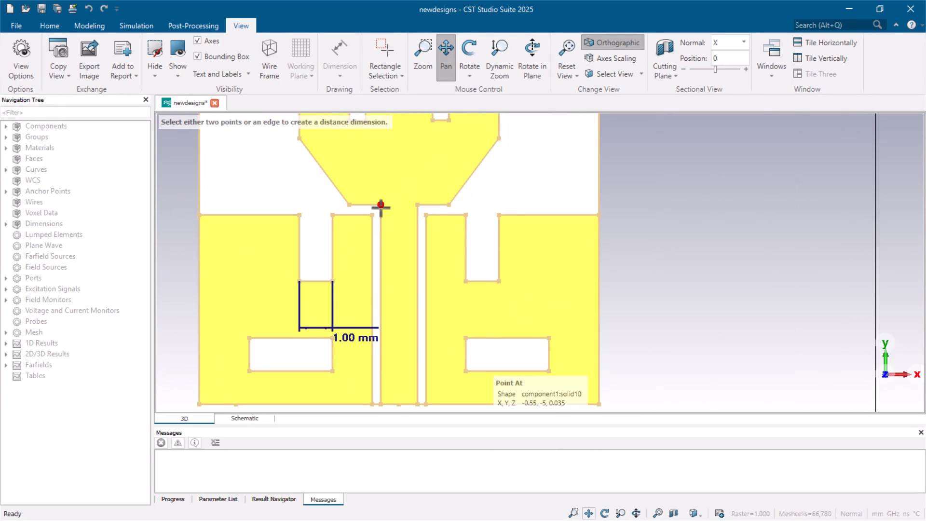
click(381, 207)
drag(381, 207, 418, 205)
double_click(418, 205)
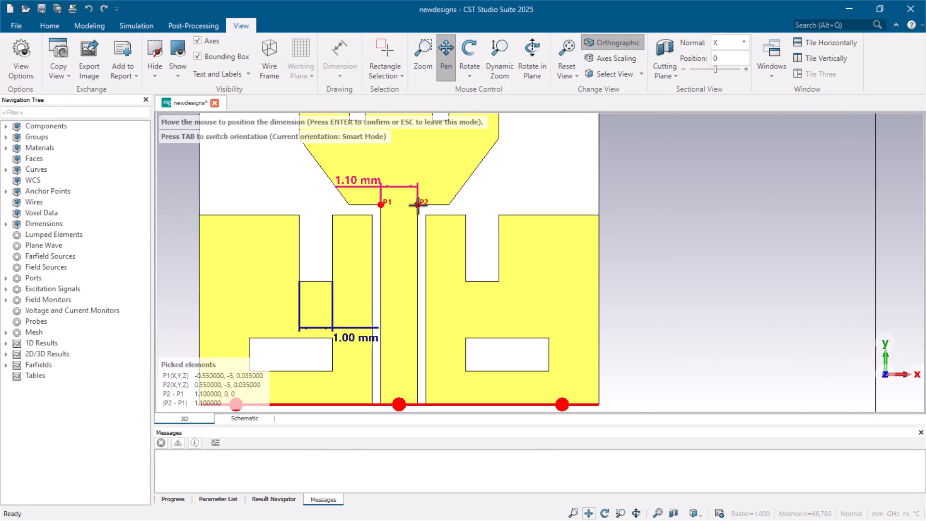
double_click(404, 239)
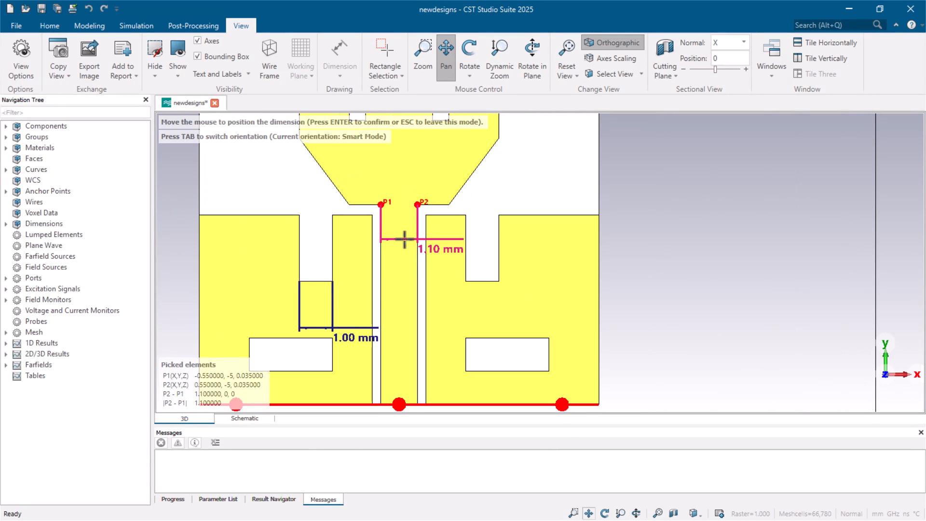
Add a distance dimension from the feed line's right edge to the patch's lower-right bottom corner.
click(340, 39)
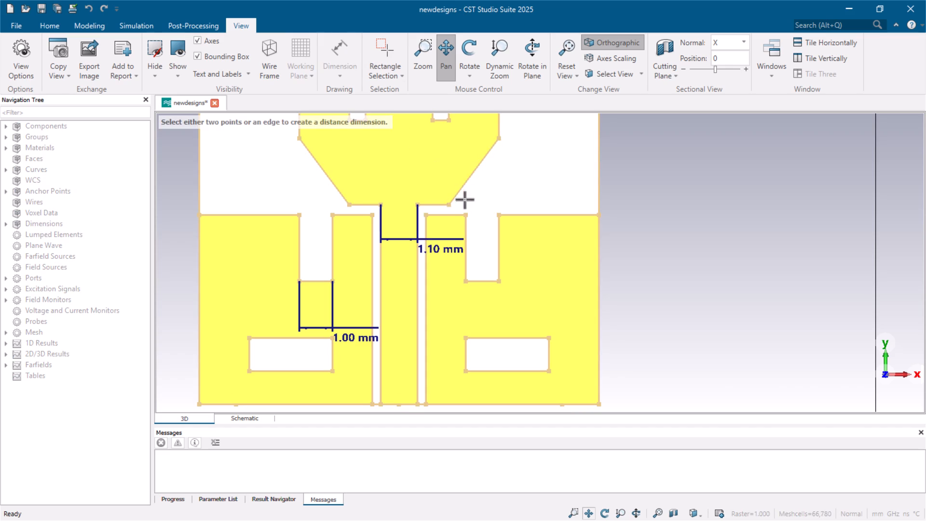
double_click(451, 203)
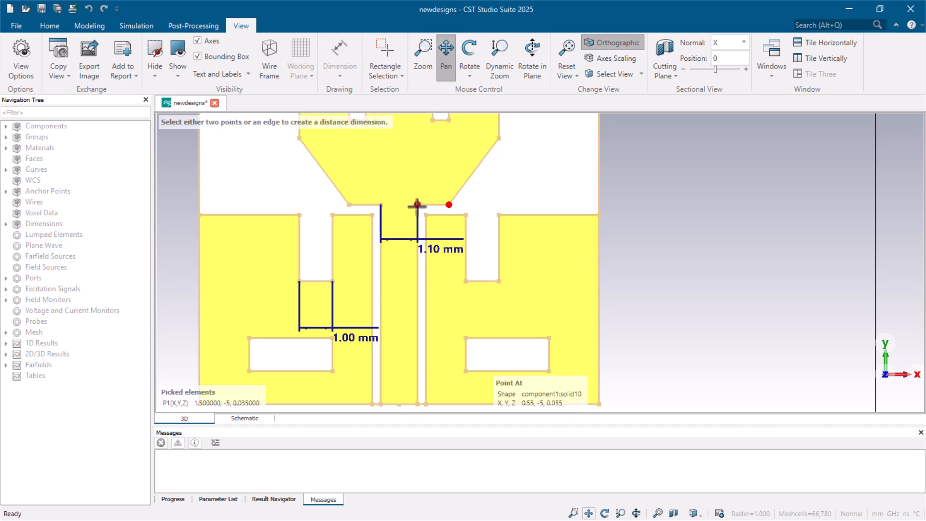
double_click(416, 206)
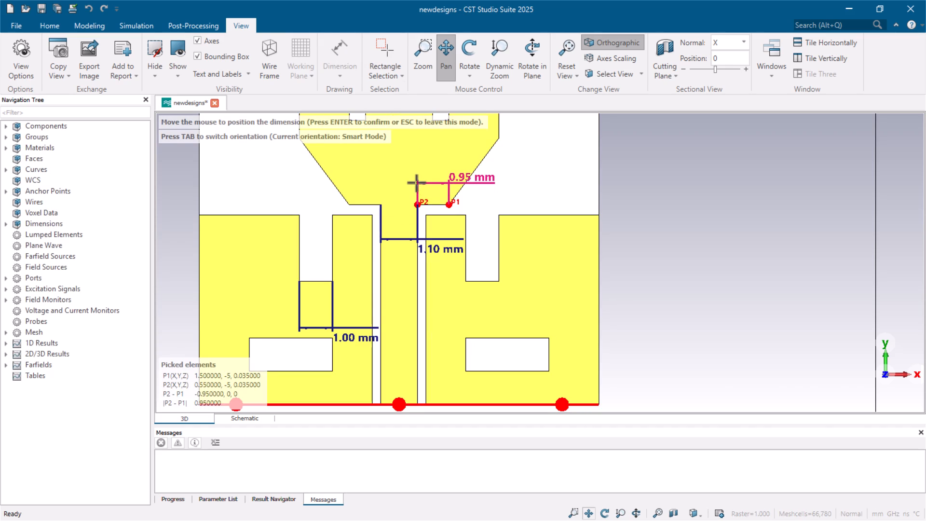
double_click(416, 182)
Back in Canva, duplicate the feed line's marker line and place the copy beside it, above the patch's bottom-left edge.
key(alt+Tab)
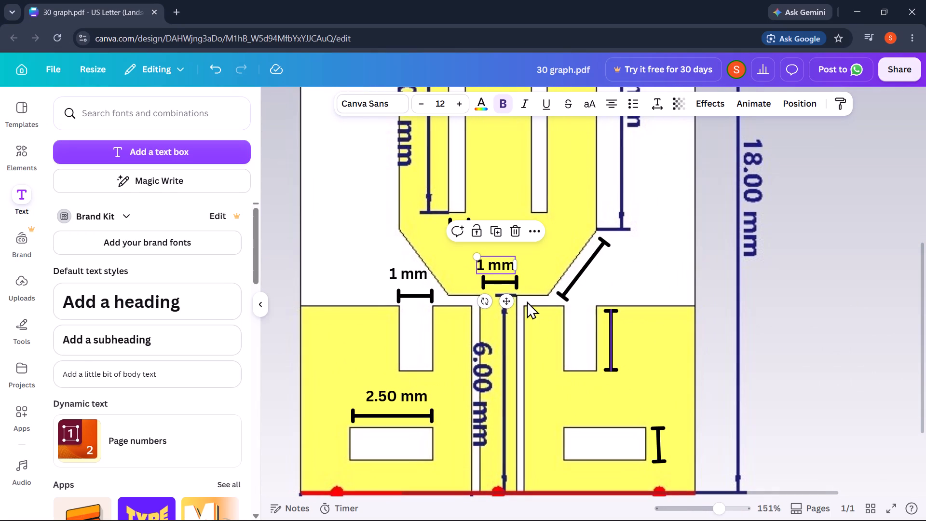
click(490, 282)
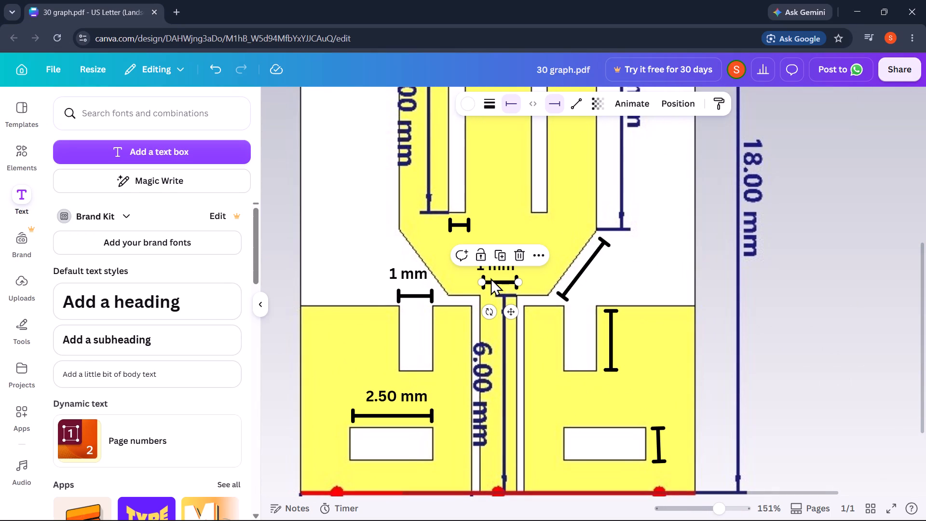
click(502, 254)
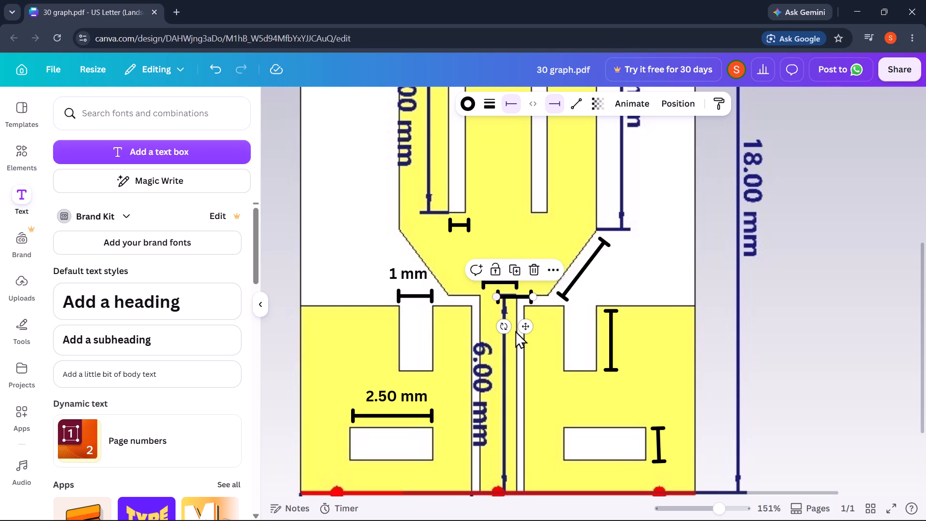
drag(523, 331, 478, 319)
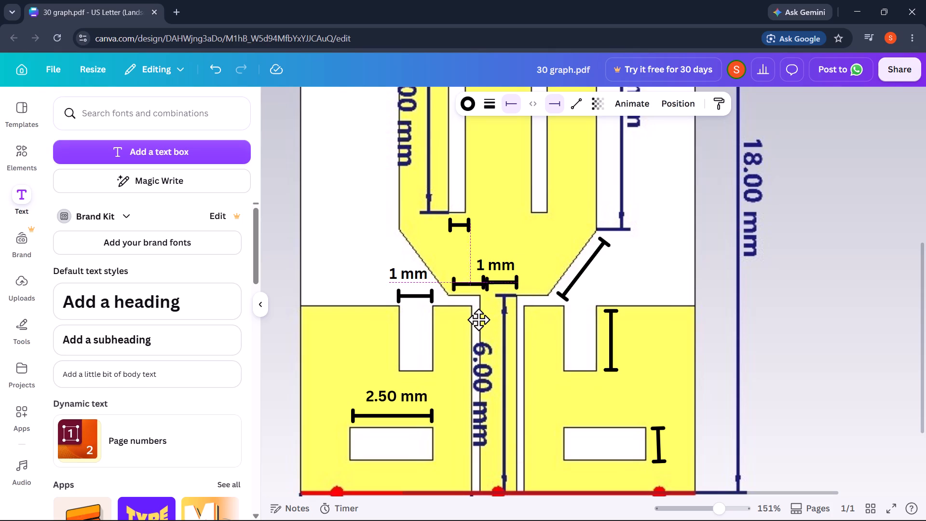
drag(478, 319, 465, 316)
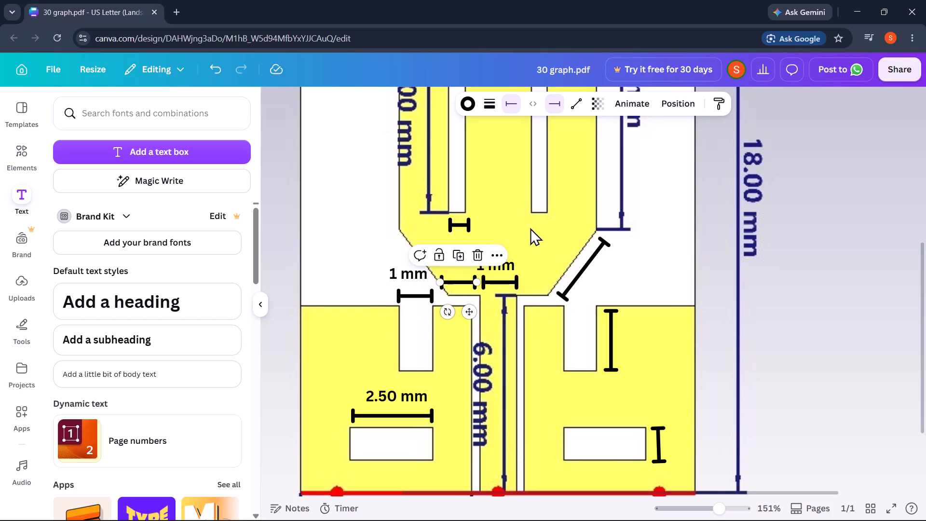
Change the label above the feed line's marker to "1.1mm" and shift it slightly right.
key(alt+Tab)
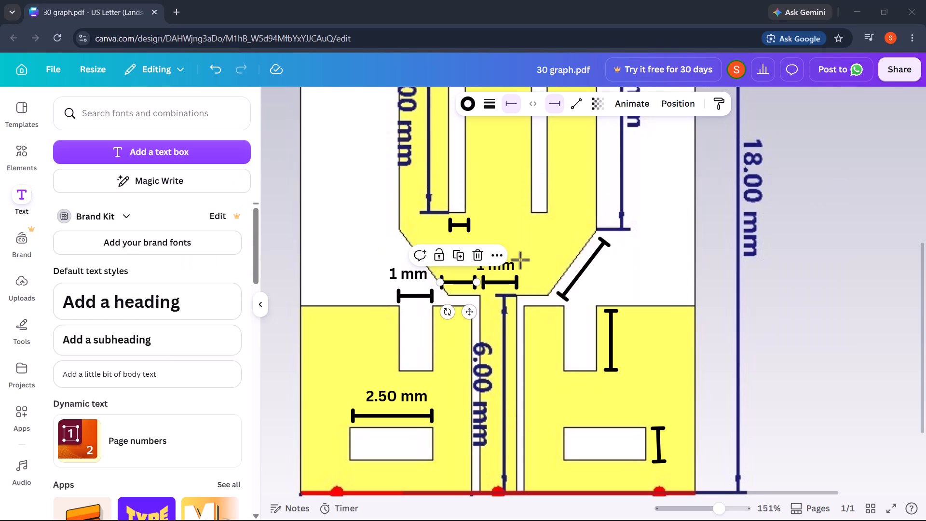
key(alt+Tab)
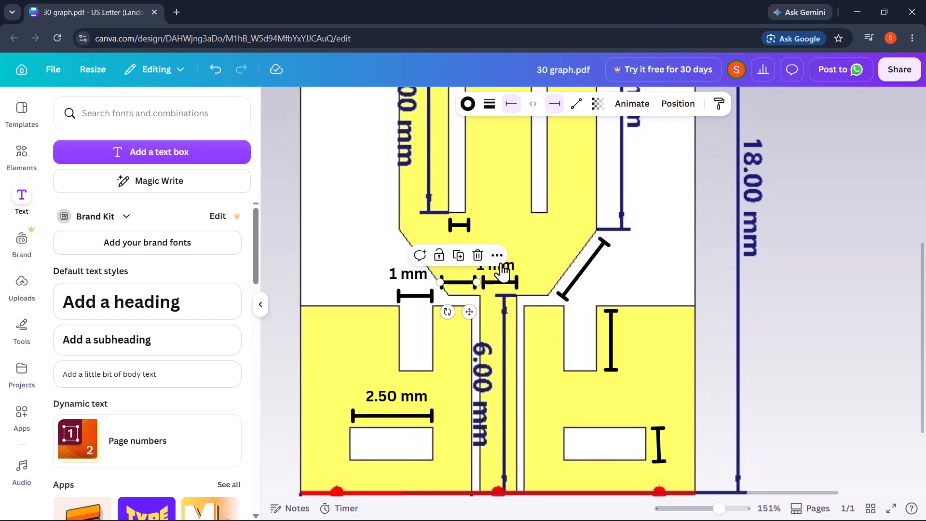
click(506, 268)
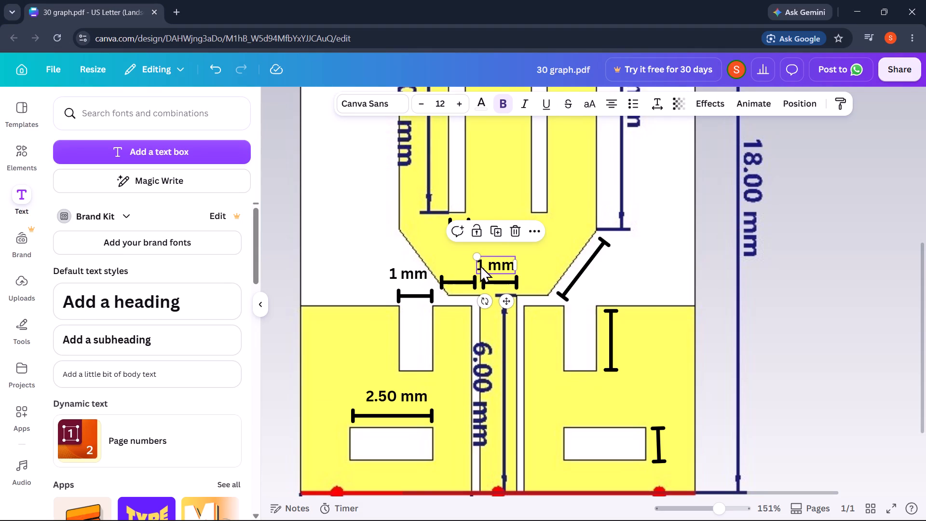
click(487, 263)
double_click(487, 263)
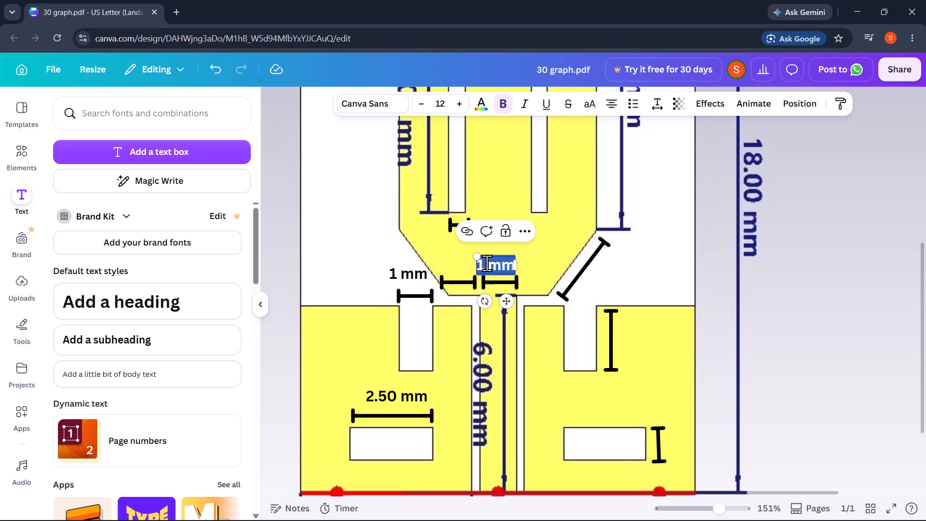
click(487, 263)
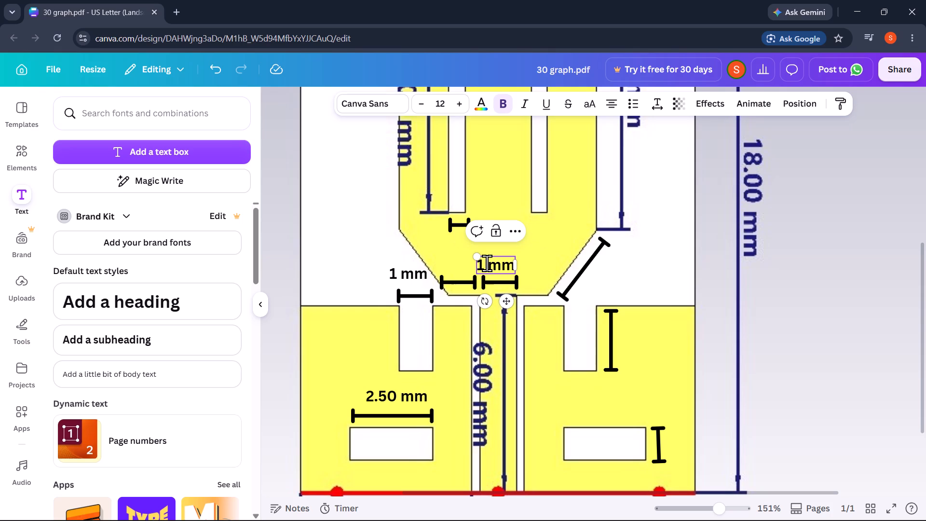
key(BackSpace)
text(.1)
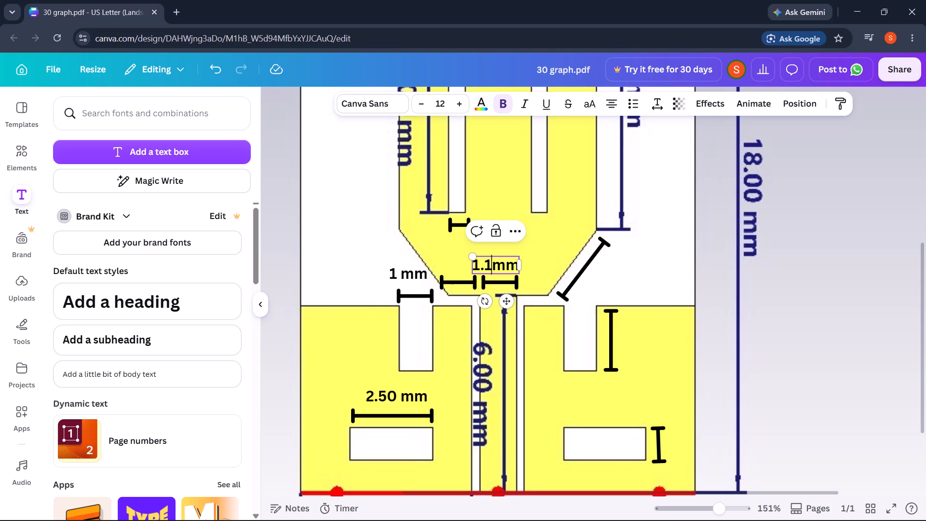
click(629, 277)
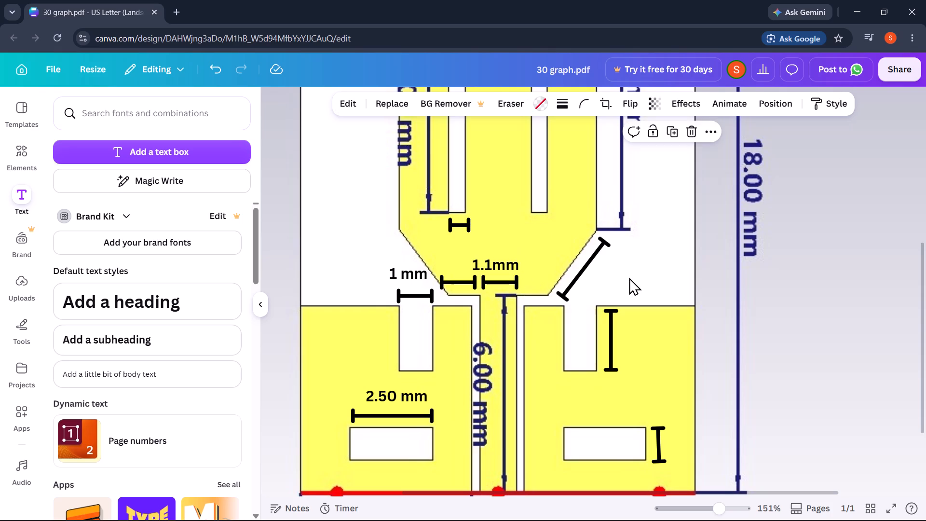
drag(506, 262, 511, 262)
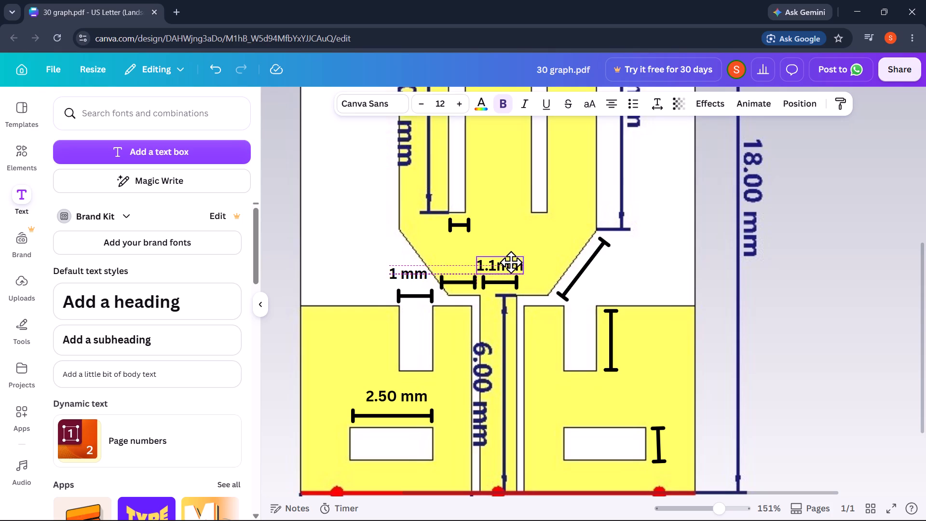
drag(511, 262, 518, 264)
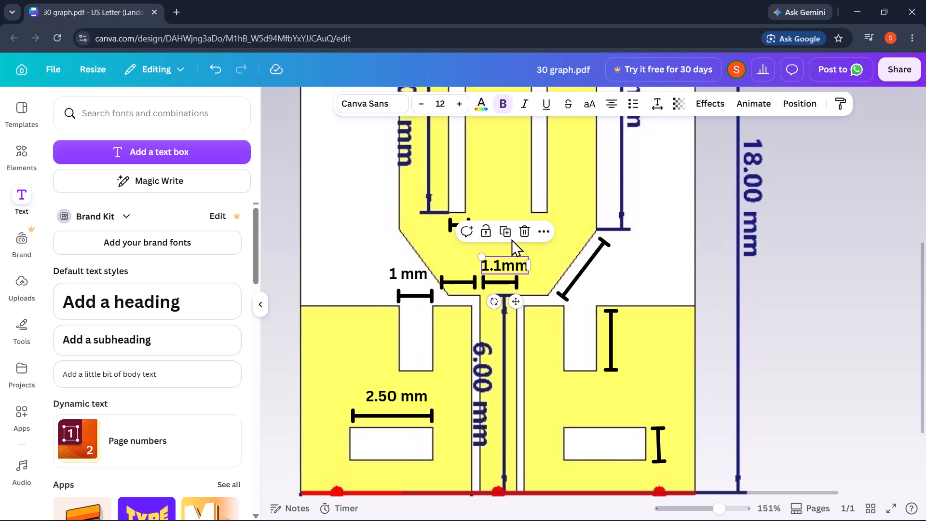
Duplicate the 1.1mm label above the patch's bottom-left edge marker and change the copy's text to "0.95mm".
click(503, 233)
drag(529, 315, 465, 295)
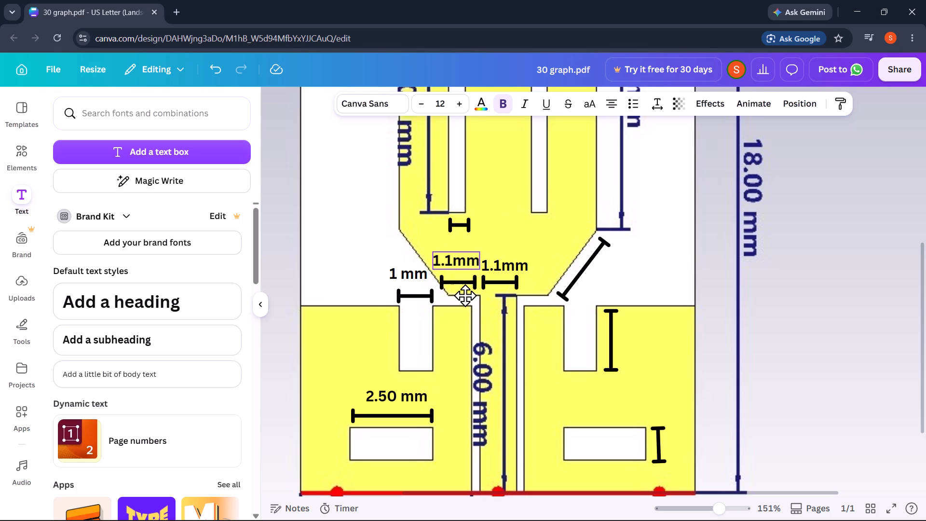
drag(465, 295, 463, 294)
triple_click(447, 258)
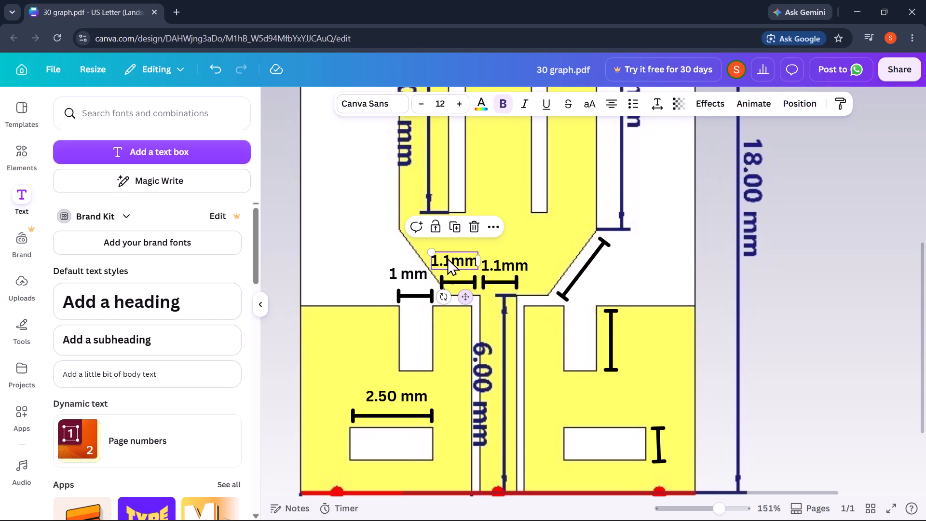
click(447, 258)
click(447, 258)
click(447, 258)
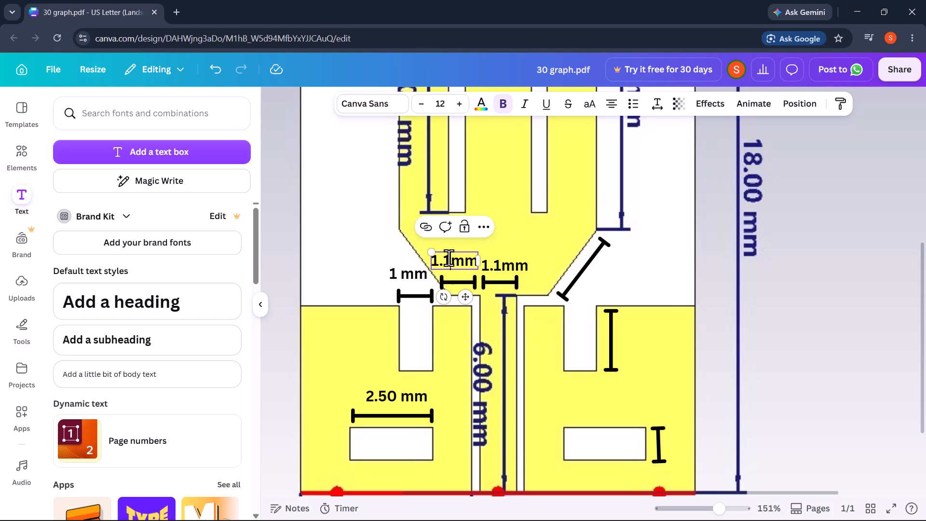
key(BackSpace)
key(BackSpace)
key(BackSpace)
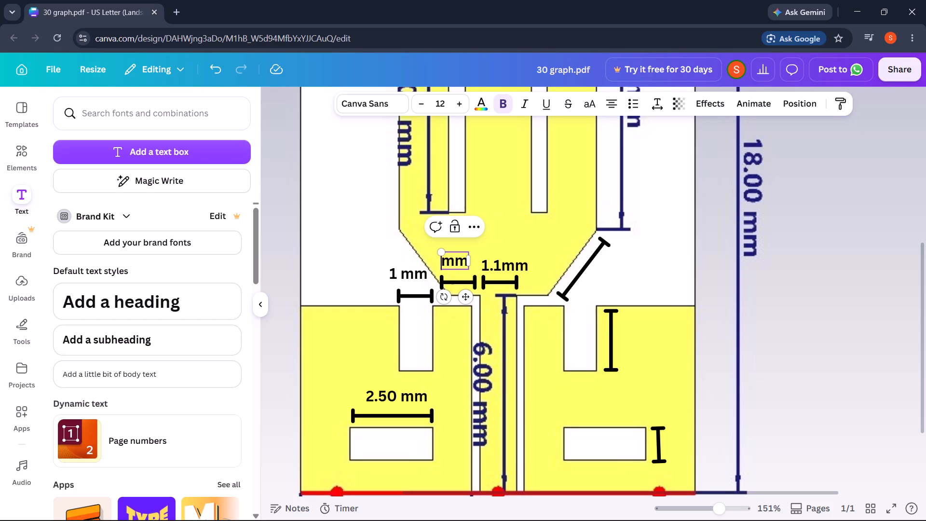
text(0.95)
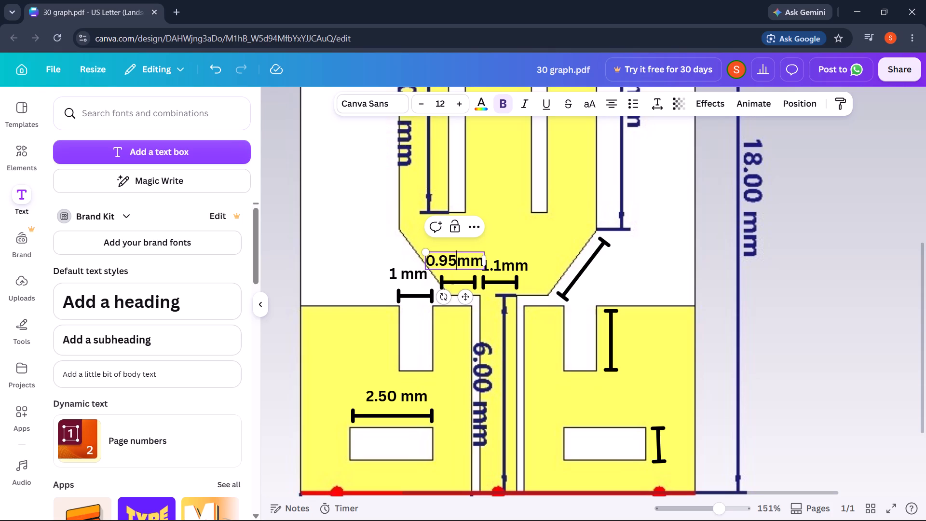
click(511, 233)
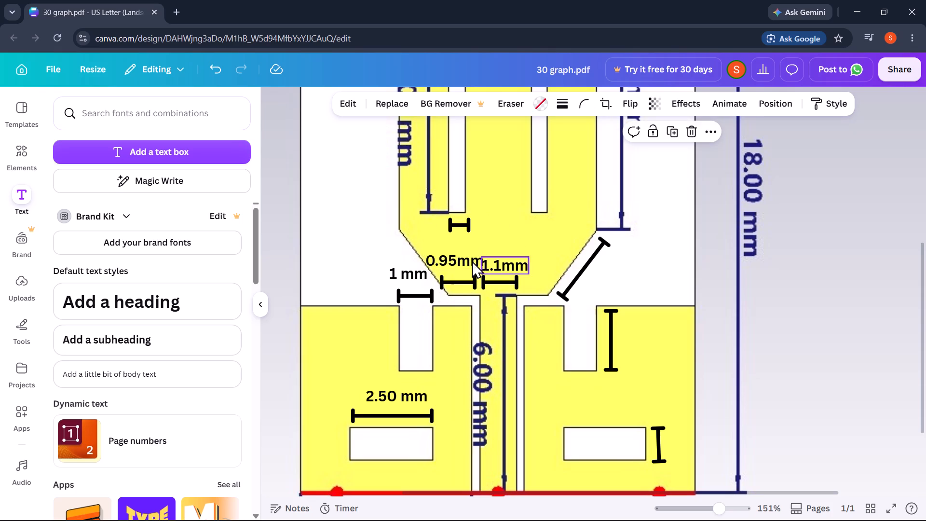
Move the 0.95mm label just below the patch's bottom-left edge, clear of the 1.1mm label.
drag(468, 262, 465, 316)
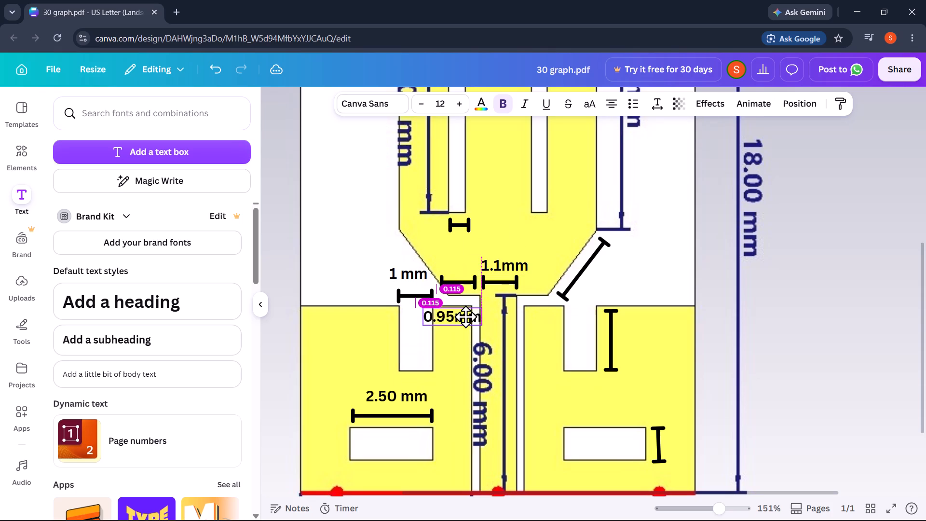
drag(465, 316, 479, 315)
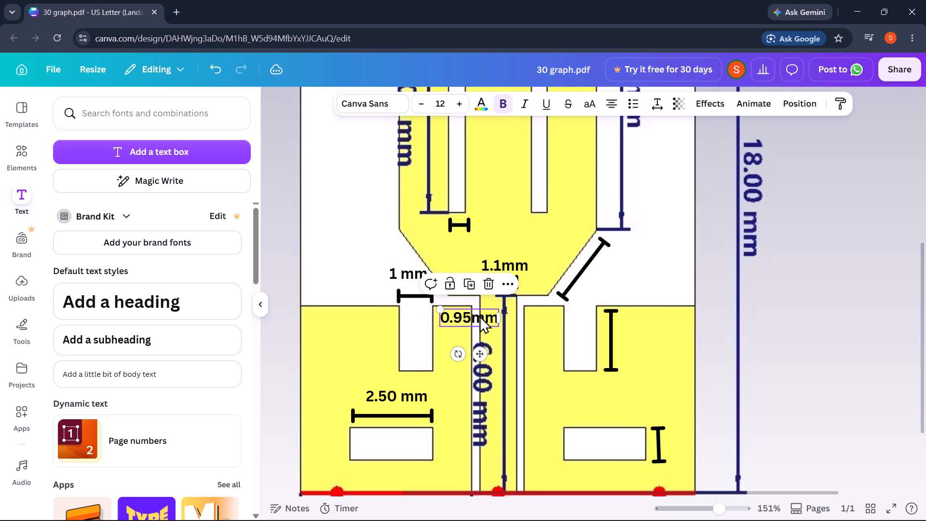
click(690, 246)
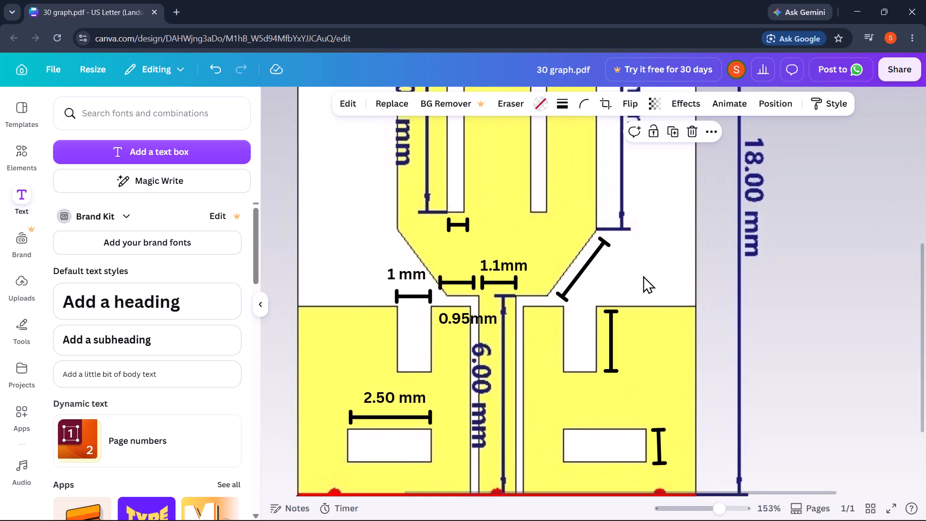
Switch to CST and add a distance dimension for the depth of the ground plane's right-hand notch.
key(alt+Tab)
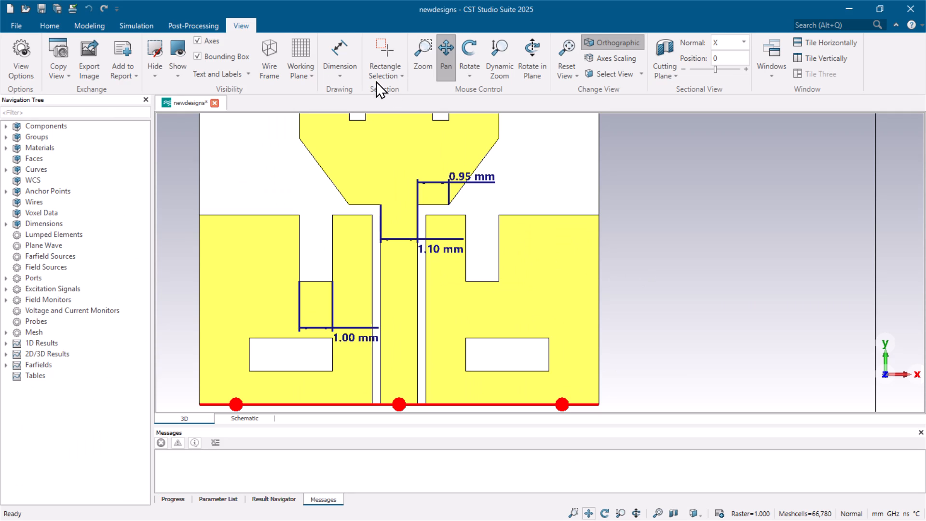
click(327, 45)
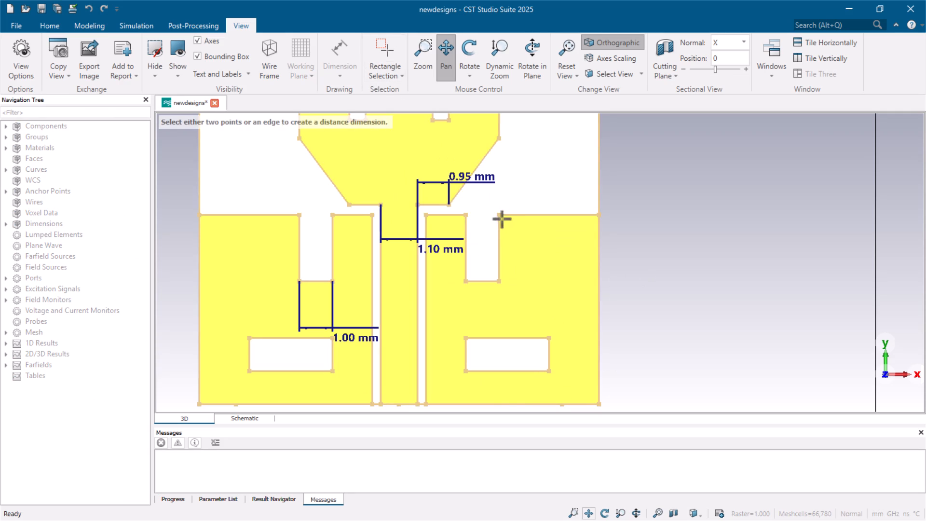
double_click(501, 215)
double_click(500, 280)
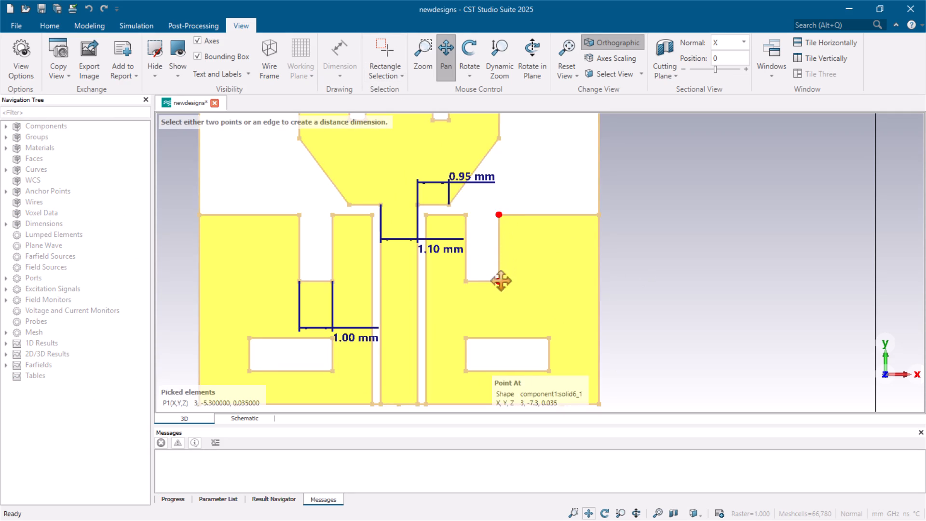
double_click(509, 280)
Back in Canva, duplicate the 2.50 mm label and place the copy beside the right notch's vertical marker line.
key(alt+Tab)
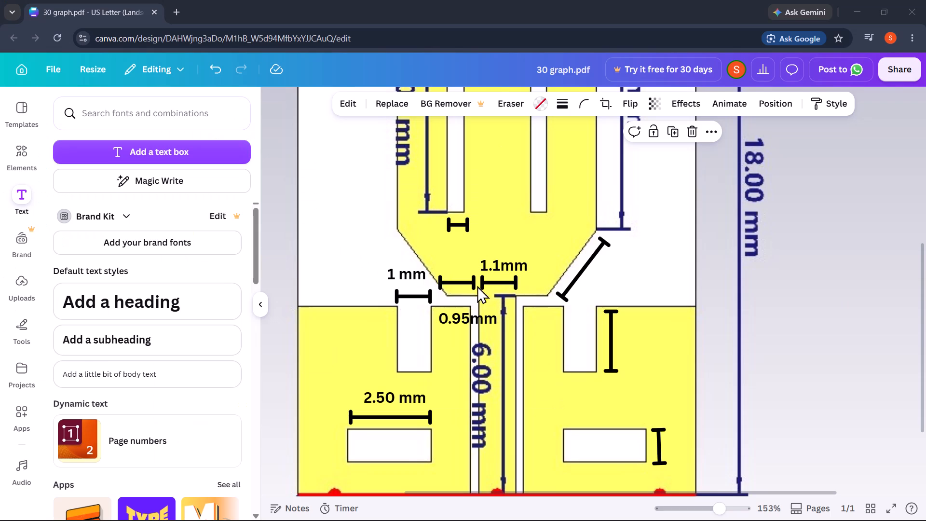
click(408, 396)
click(397, 362)
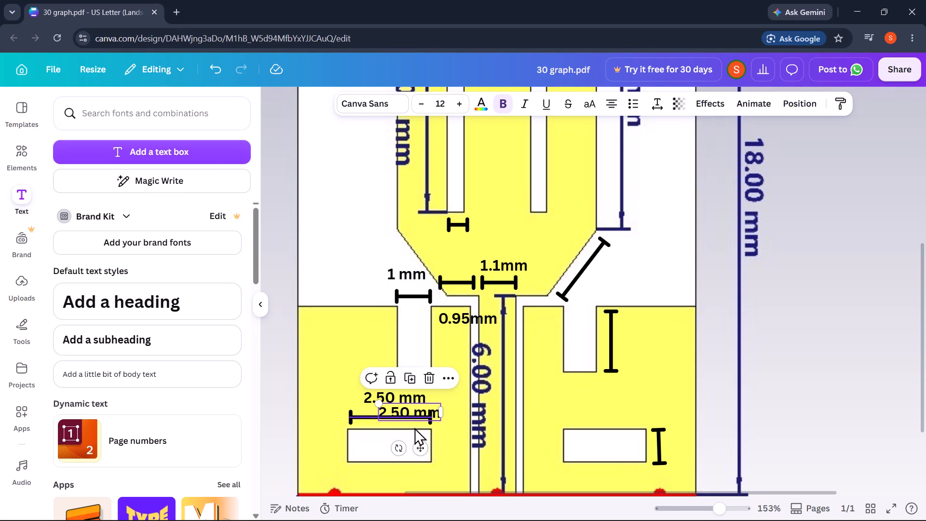
drag(419, 441, 662, 368)
Change the copied label beside the right notch to "2 mm" and move it closer to its marker line.
triple_click(645, 335)
click(645, 335)
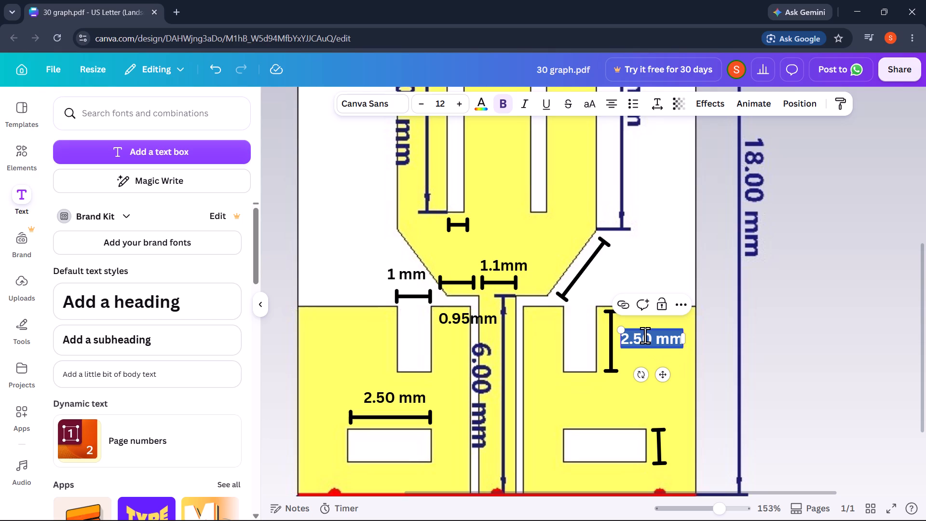
click(652, 337)
click(652, 337)
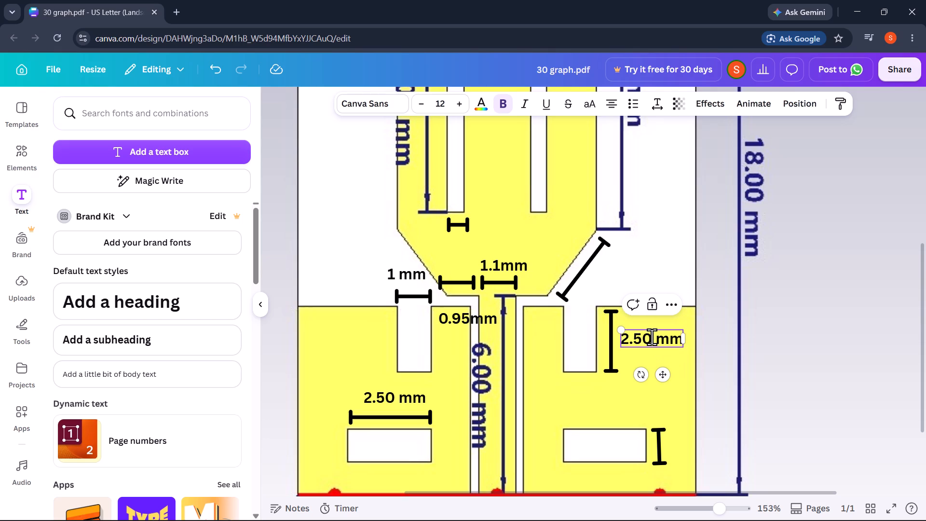
key(BackSpace)
key(BackSpace)
key(BackSpace)
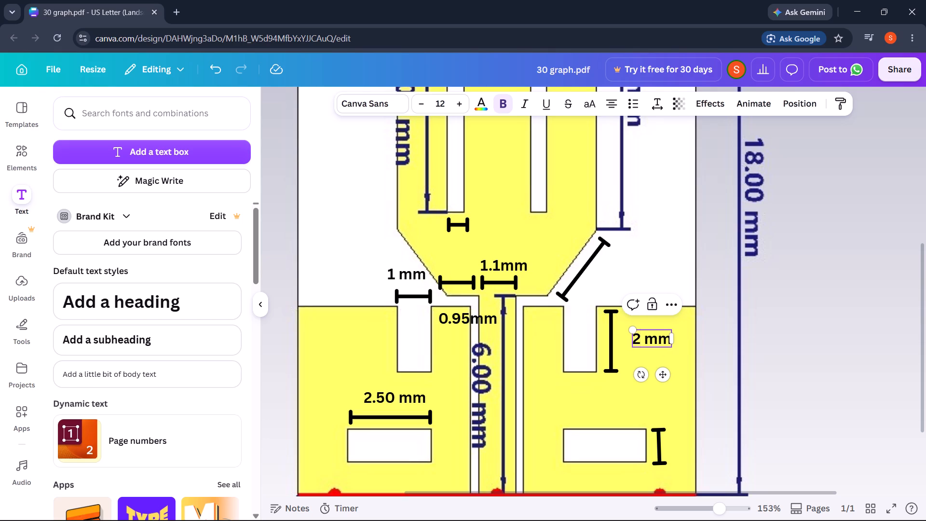
click(734, 337)
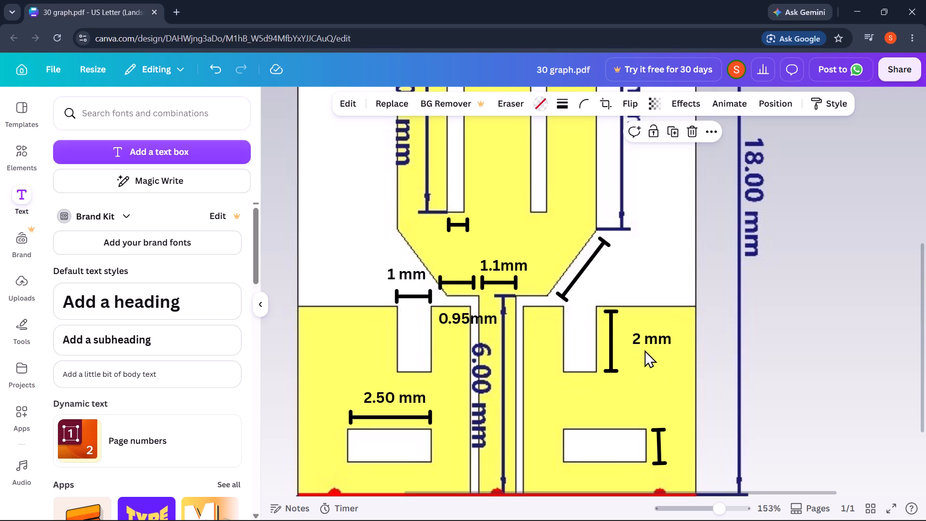
drag(658, 335, 645, 333)
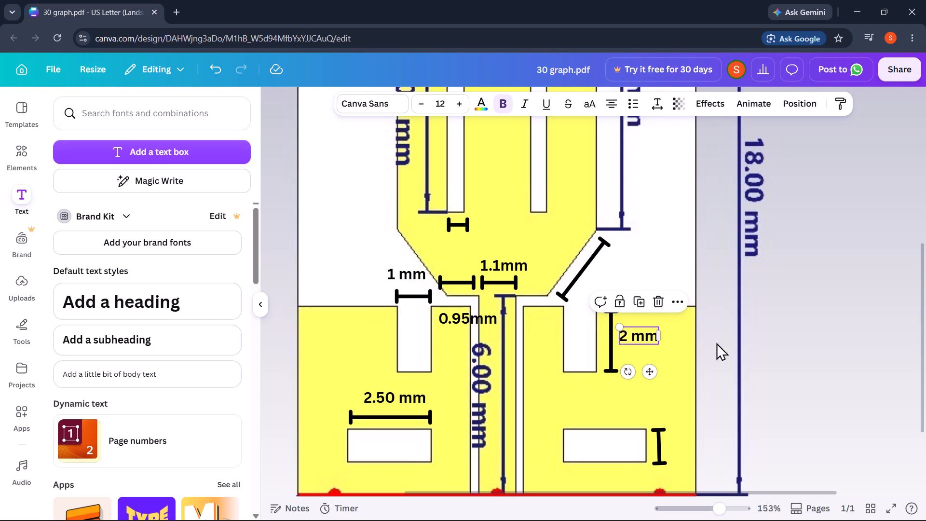
click(763, 336)
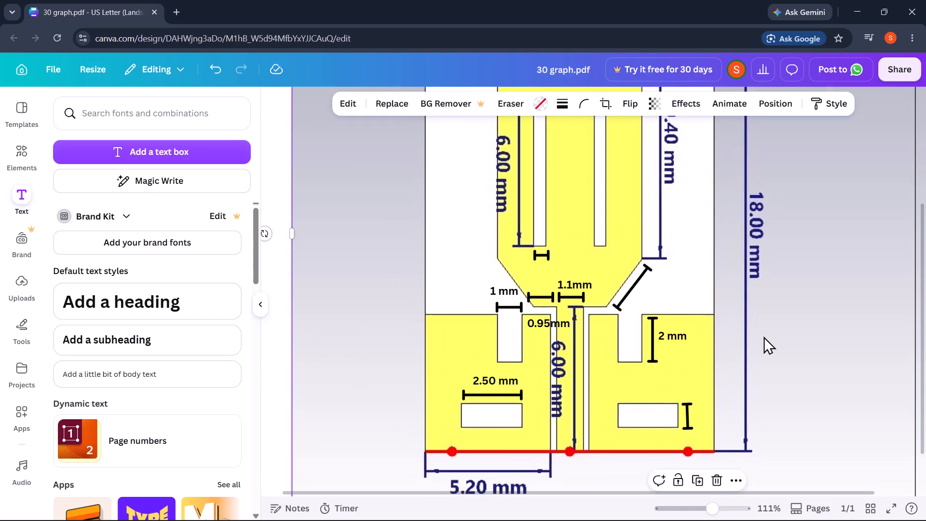
In CST, add a distance dimension across the bottom end of the patch's right slot.
key(alt+Tab)
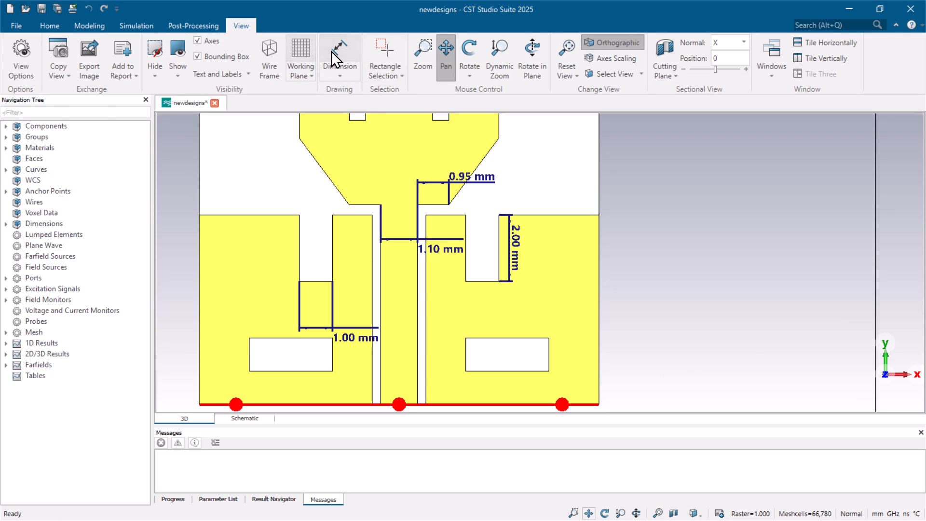
click(331, 50)
click(434, 123)
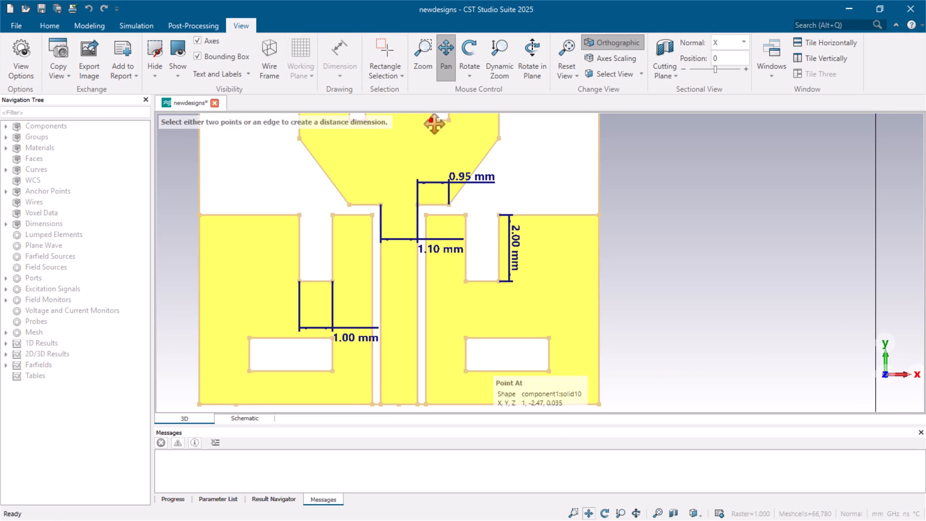
drag(434, 123, 450, 119)
double_click(450, 119)
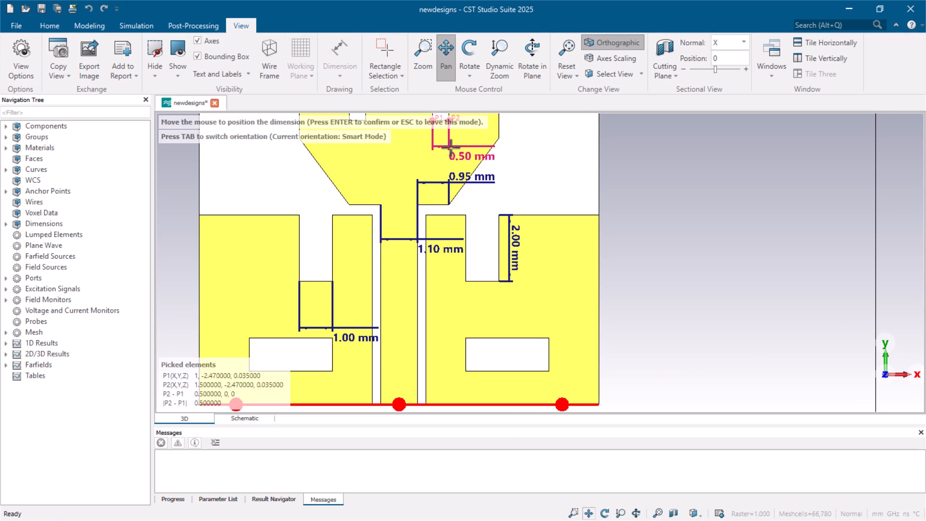
double_click(450, 149)
Back in Canva, duplicate the 1 mm label and place the copy below the marker line under the patch's left slot.
key(alt+Tab)
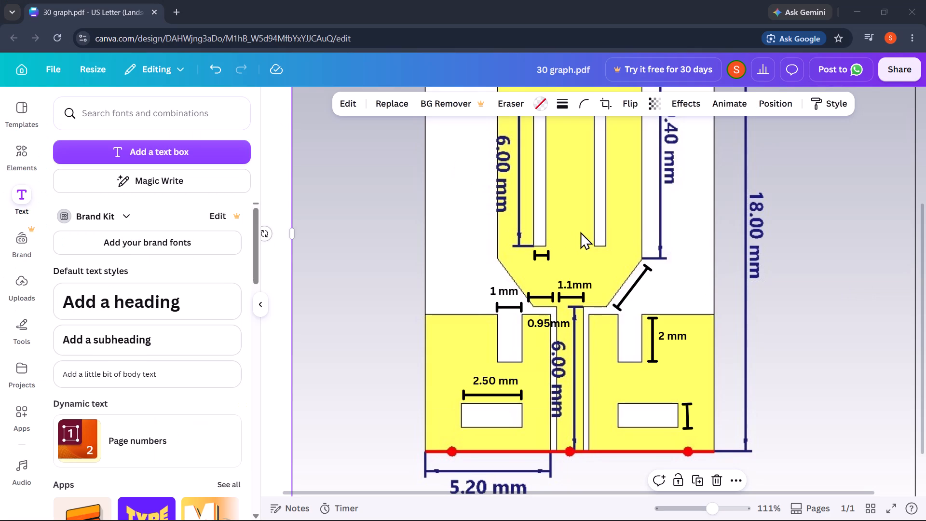
click(512, 288)
click(504, 260)
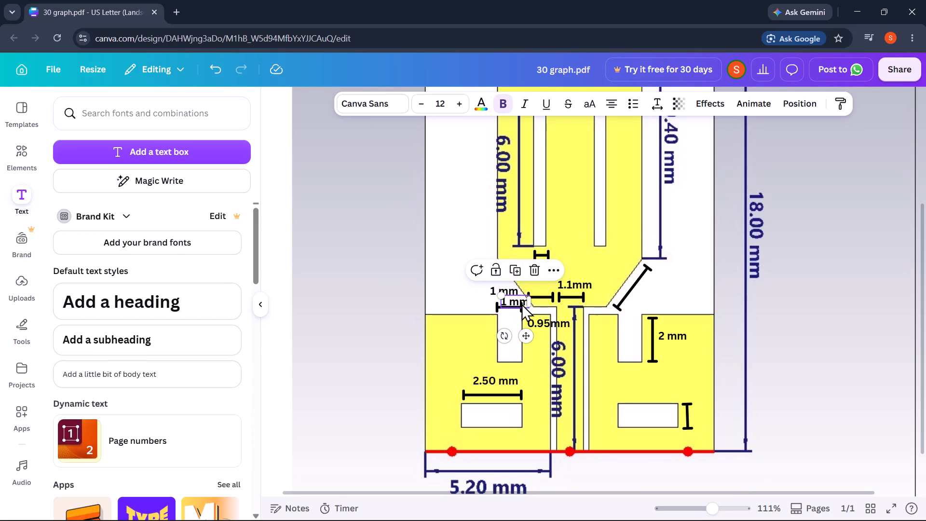
drag(524, 334, 552, 300)
Change the copied label below the left slot's marker line to "0.5mm".
triple_click(537, 265)
double_click(537, 265)
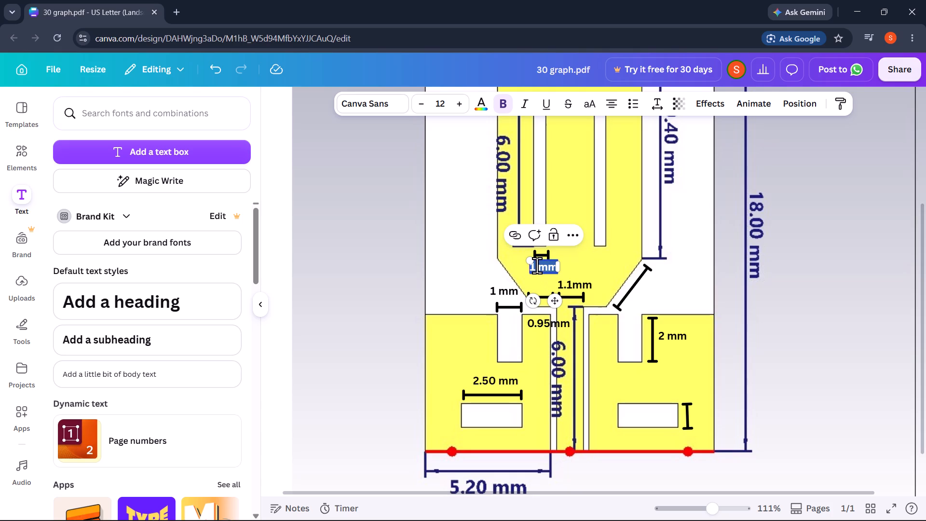
click(537, 265)
click(537, 265)
triple_click(537, 265)
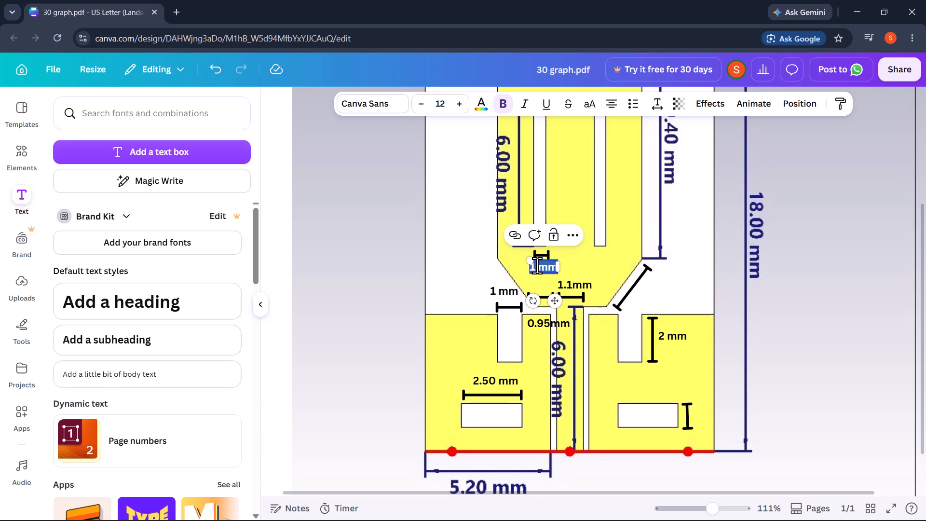
double_click(537, 265)
click(547, 266)
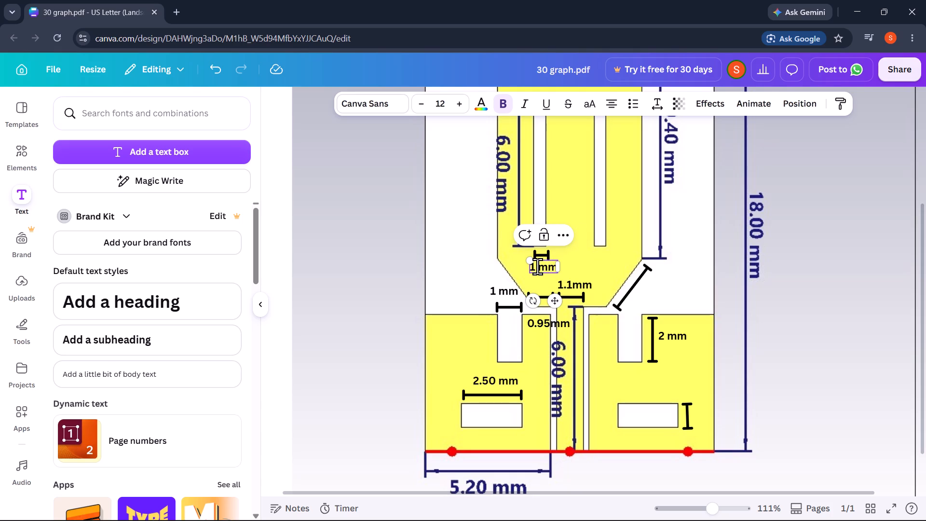
click(537, 266)
key(BackSpace)
text(0.5)
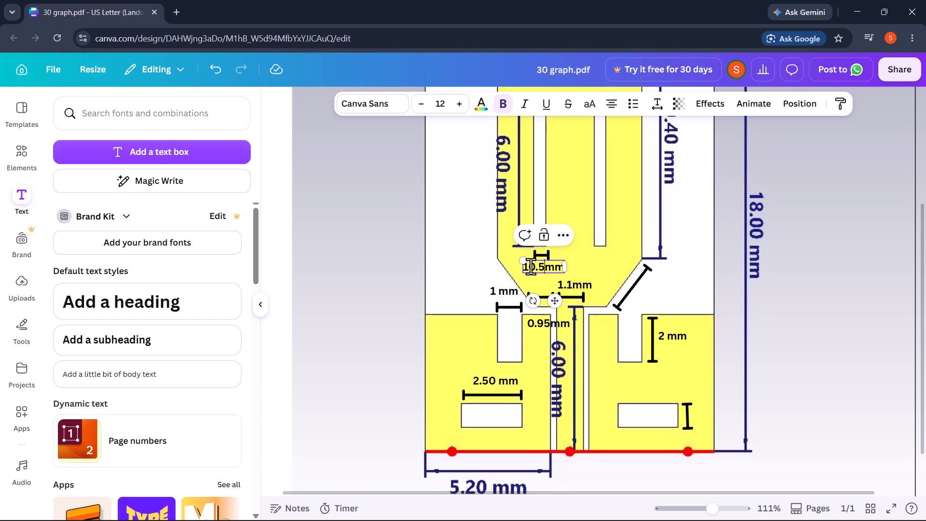
click(531, 266)
key(BackSpace)
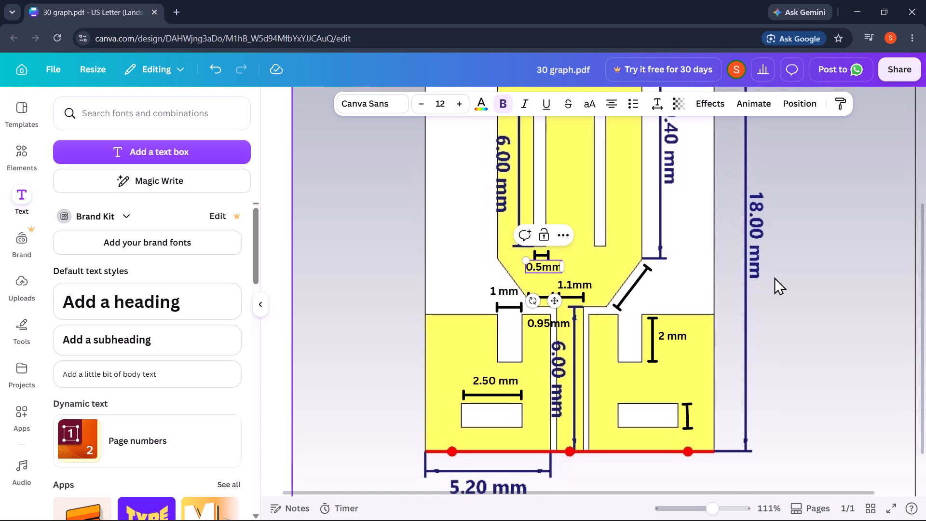
click(774, 277)
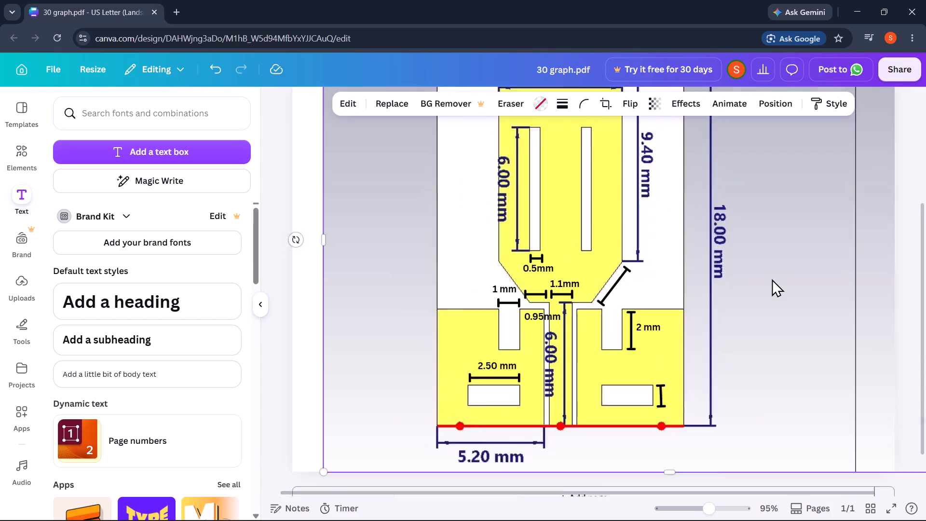
In CST, add an aligned distance dimension along the patch's lower-left slanted edge.
key(alt+Tab)
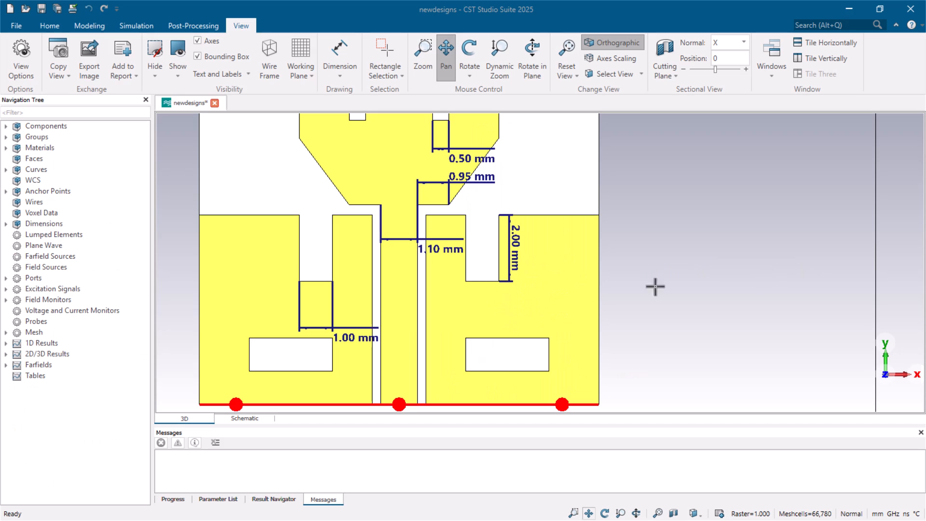
drag(379, 178, 427, 239)
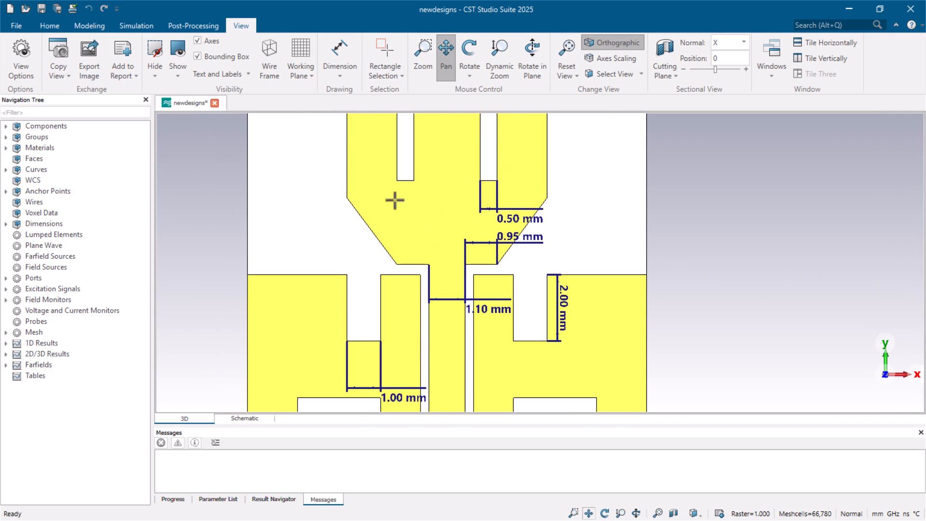
click(335, 37)
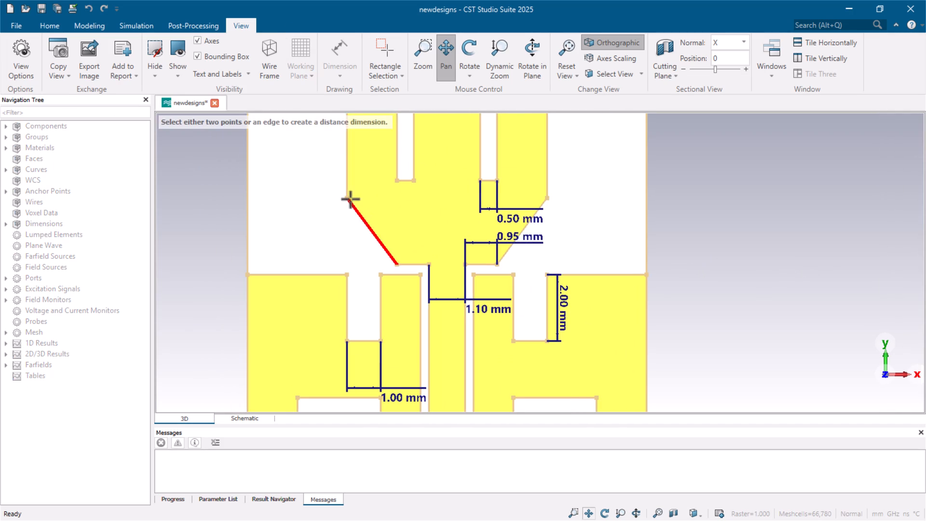
double_click(344, 195)
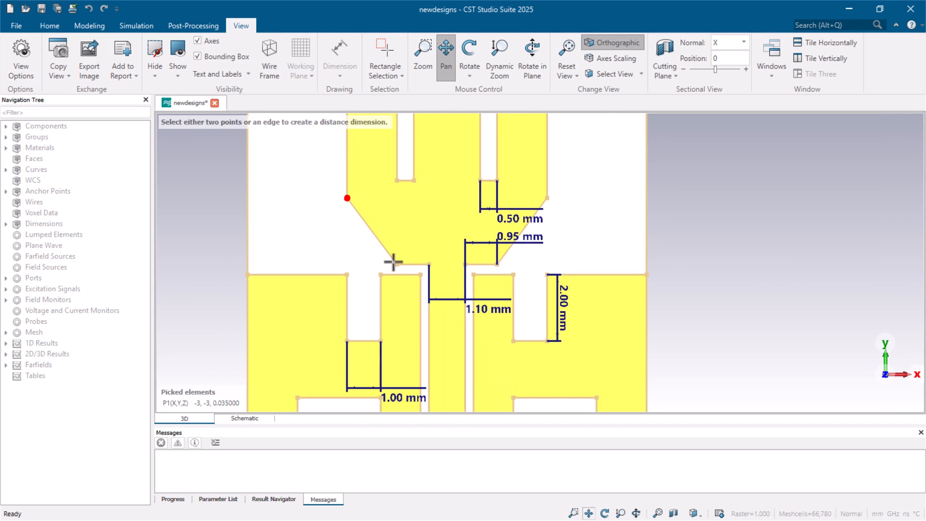
double_click(396, 267)
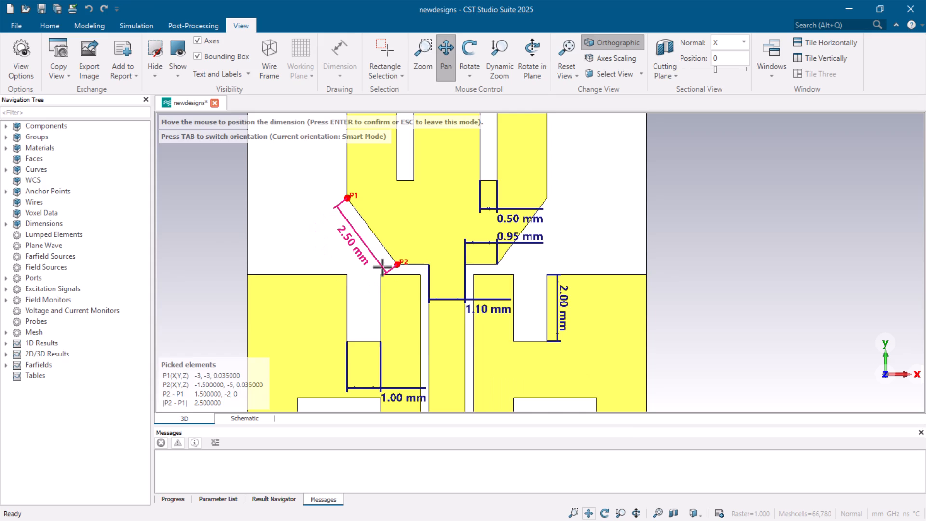
double_click(382, 267)
Back in Canva, duplicate the 2.50 mm label and place the copy beside the diagonal marker line at the patch's slanted edge.
key(alt+Tab)
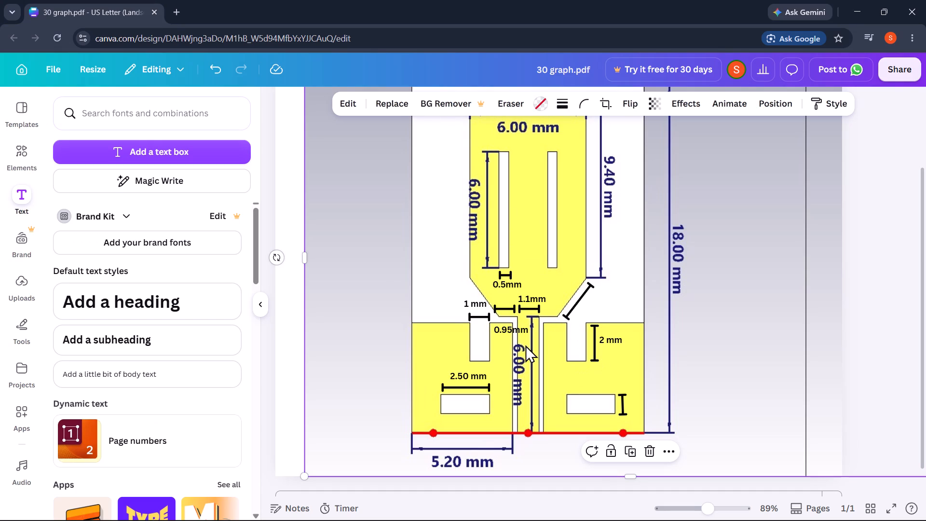
click(480, 375)
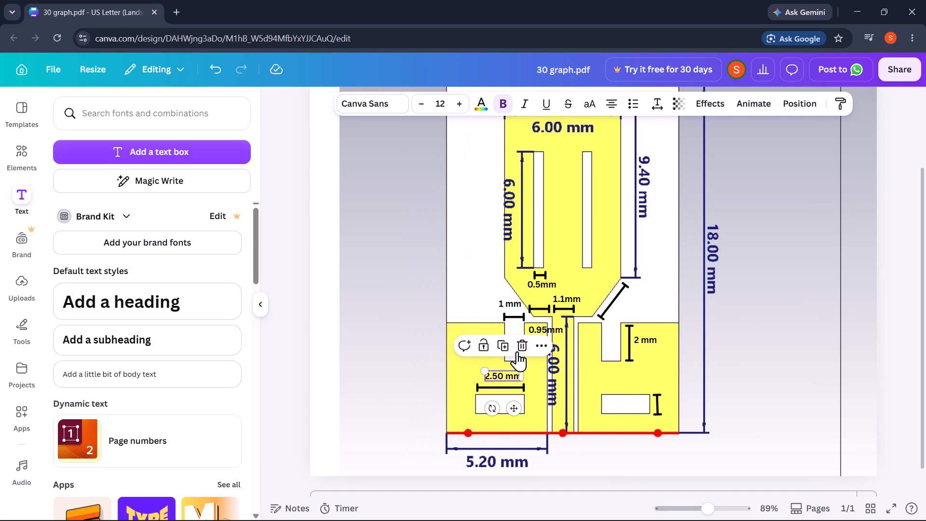
click(508, 344)
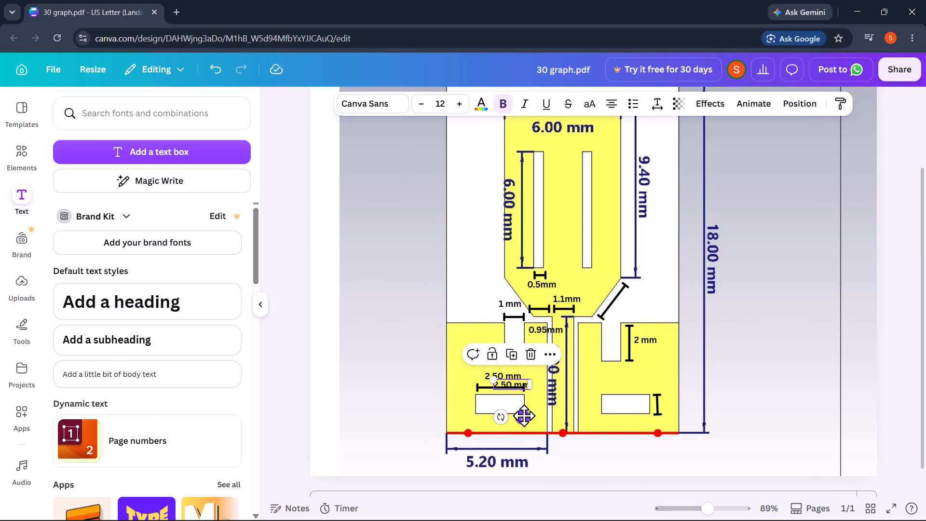
drag(524, 415, 647, 332)
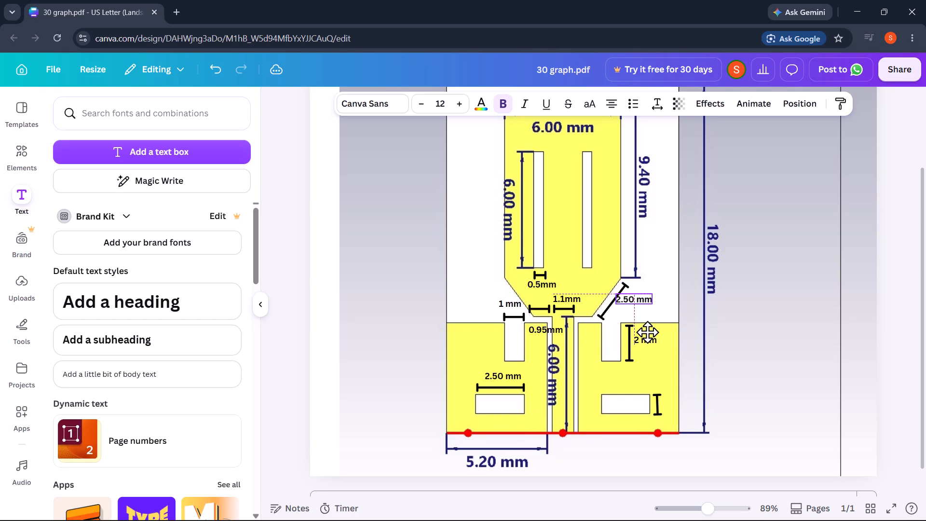
Rotate the copied 2.50 mm label parallel to the diagonal marker line and move it close alongside.
drag(626, 331, 569, 313)
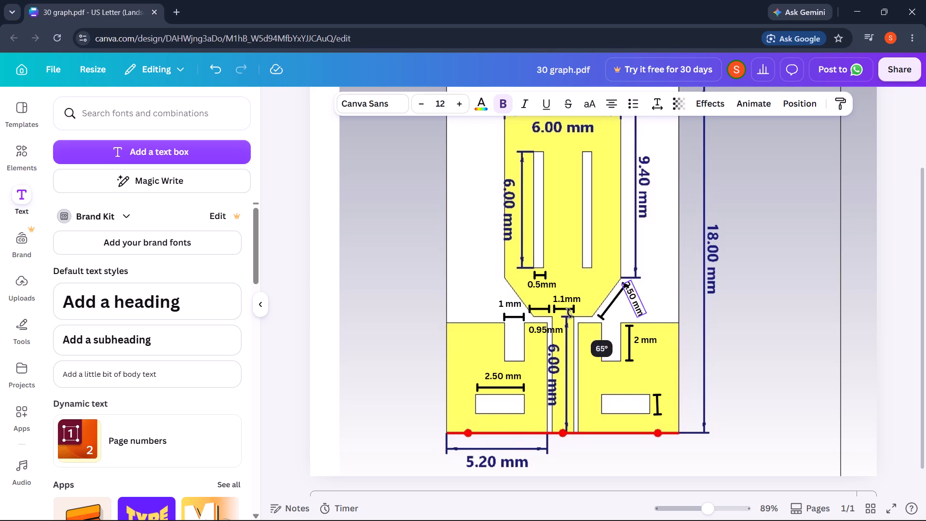
drag(569, 313, 601, 261)
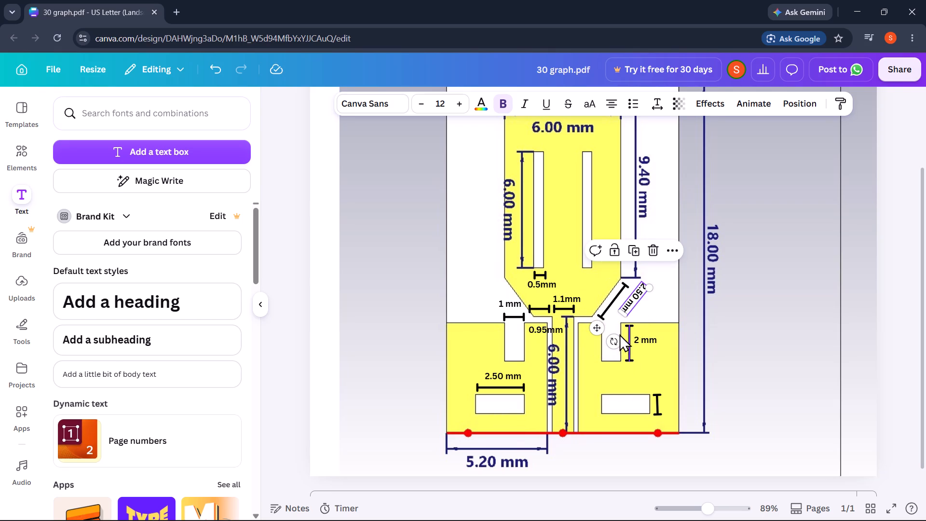
drag(592, 323, 583, 330)
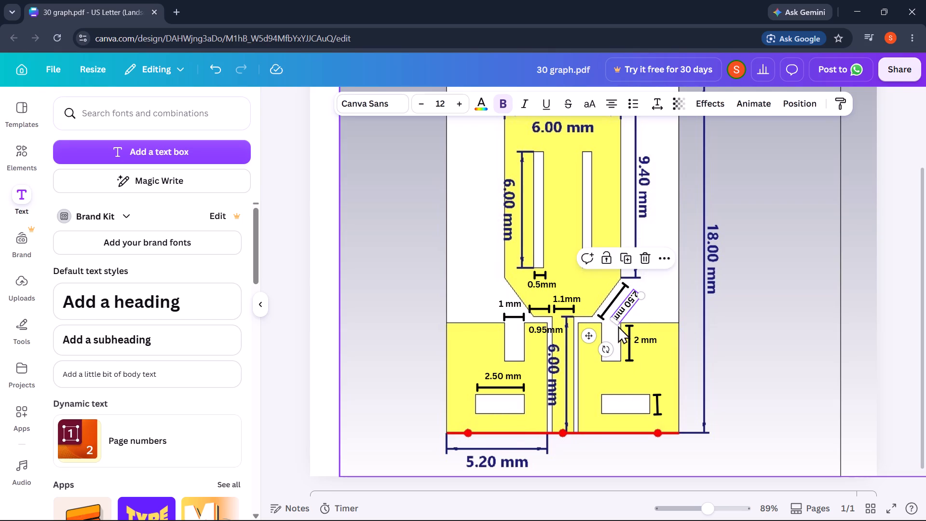
click(769, 327)
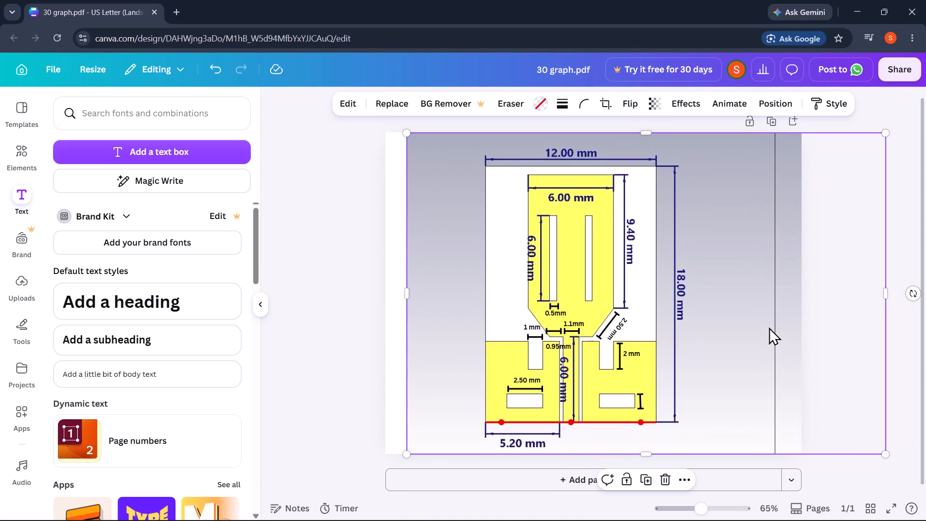
In CST, add a vertical distance dimension along the short edge of the lower-left horizontal slot.
key(alt+Tab)
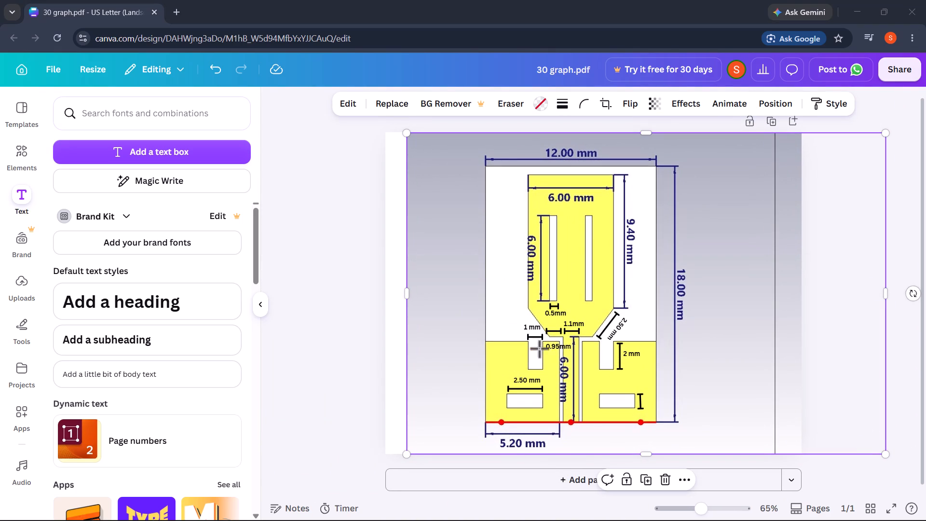
drag(505, 356, 543, 244)
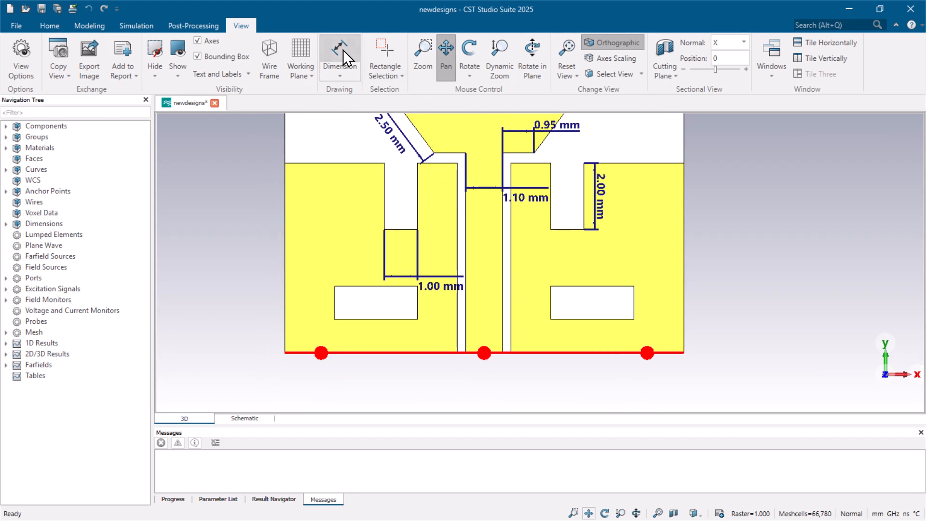
click(342, 49)
double_click(332, 287)
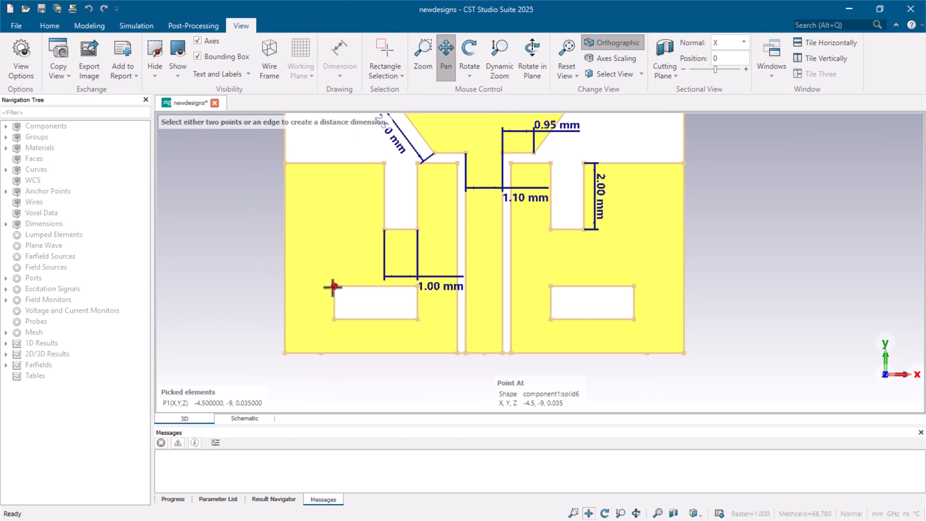
double_click(335, 317)
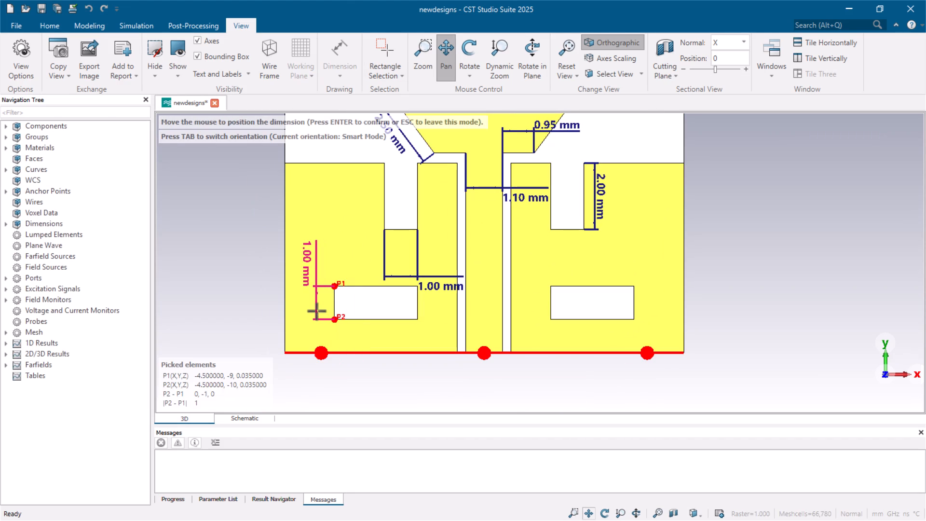
double_click(316, 310)
Back in Canva, duplicate the 1 mm label and place the copy at the vertical marker line beside the lower-right horizontal slot.
key(alt+Tab)
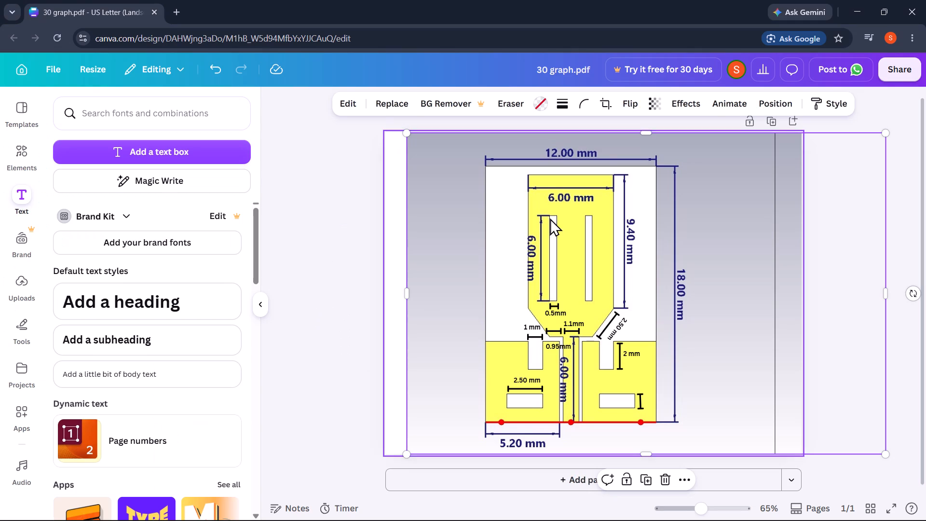
click(532, 326)
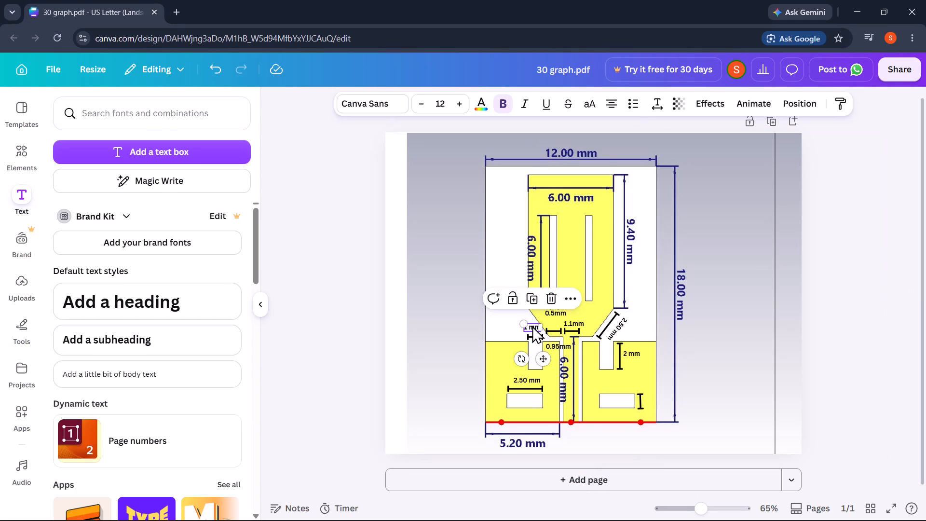
click(534, 293)
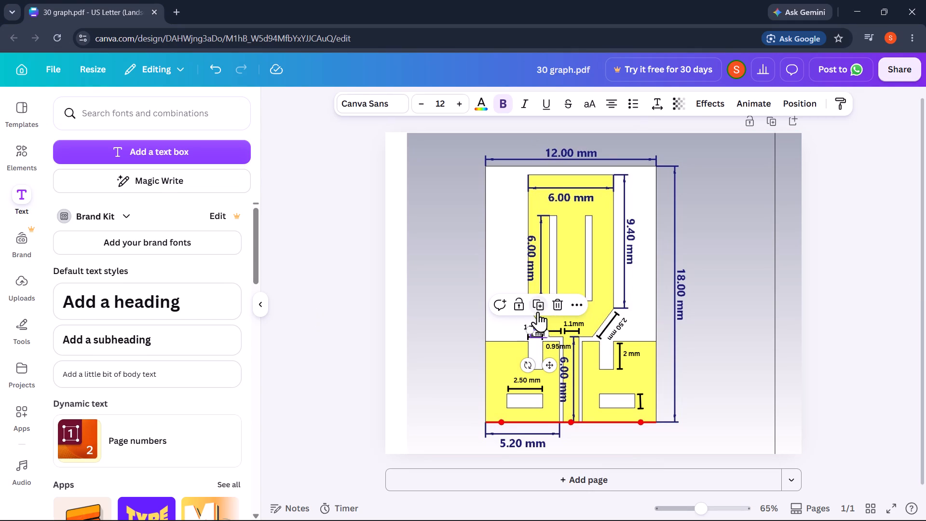
drag(551, 360, 654, 426)
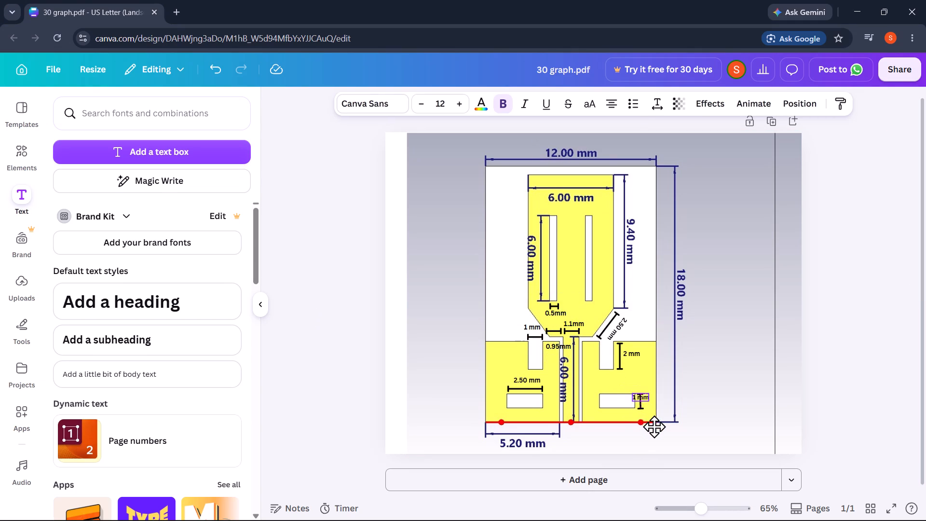
drag(654, 426, 656, 411)
Rotate the copied 1 mm label to vertical and move it just outside the lower-right slot's marker line.
drag(633, 416, 608, 392)
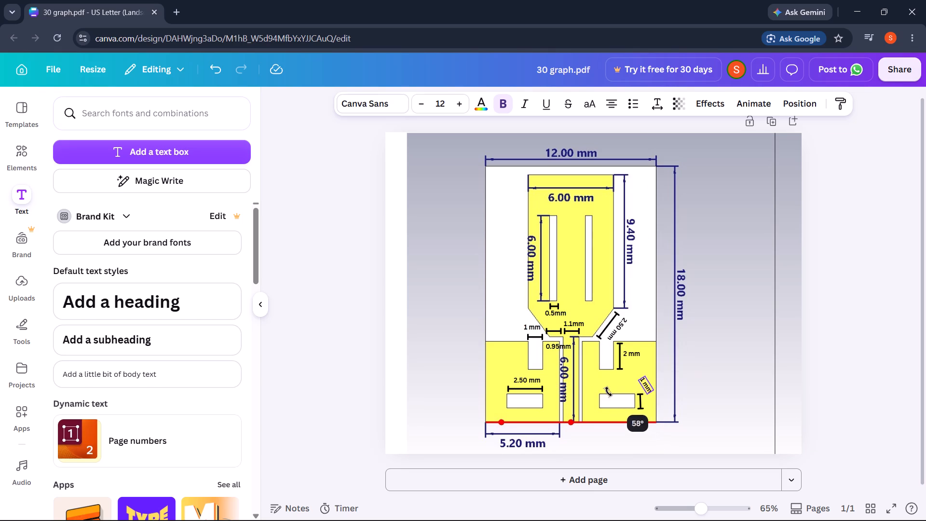
drag(608, 392, 614, 374)
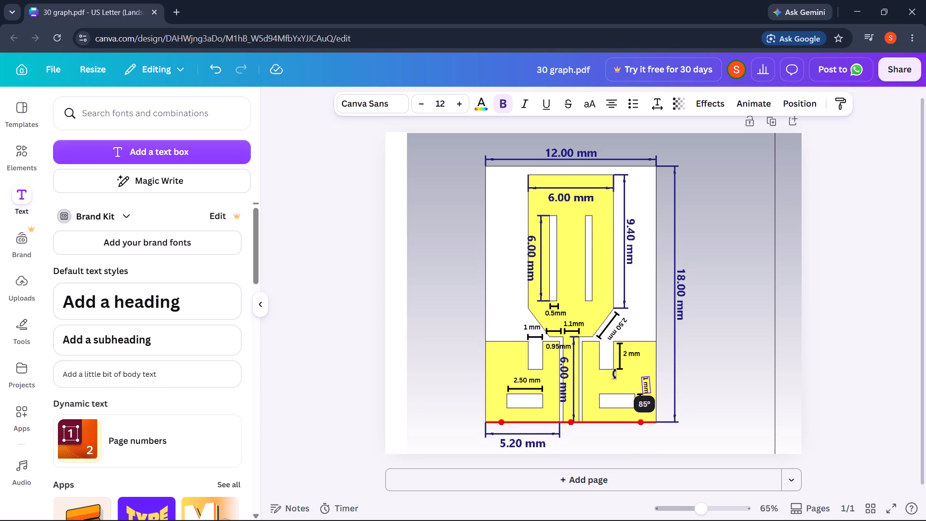
drag(614, 374, 616, 371)
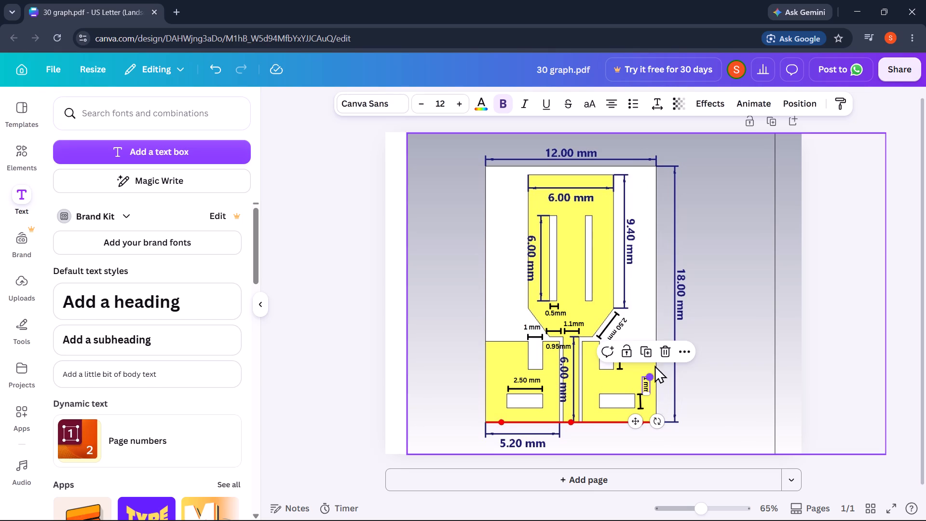
drag(636, 420, 636, 429)
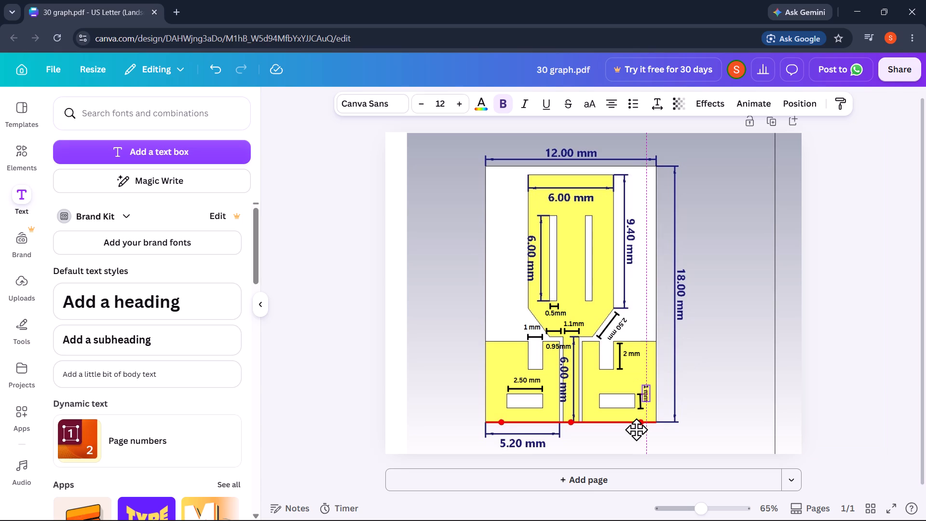
drag(636, 429, 640, 437)
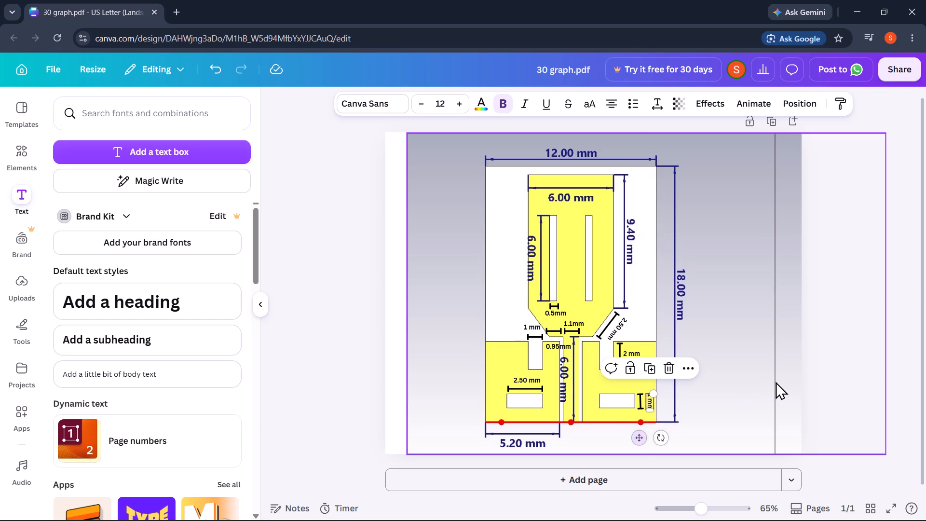
click(776, 382)
Download the annotated antenna design as a PNG and close its preview in Adobe Express Photos.
scroll(741, 318, left, 1)
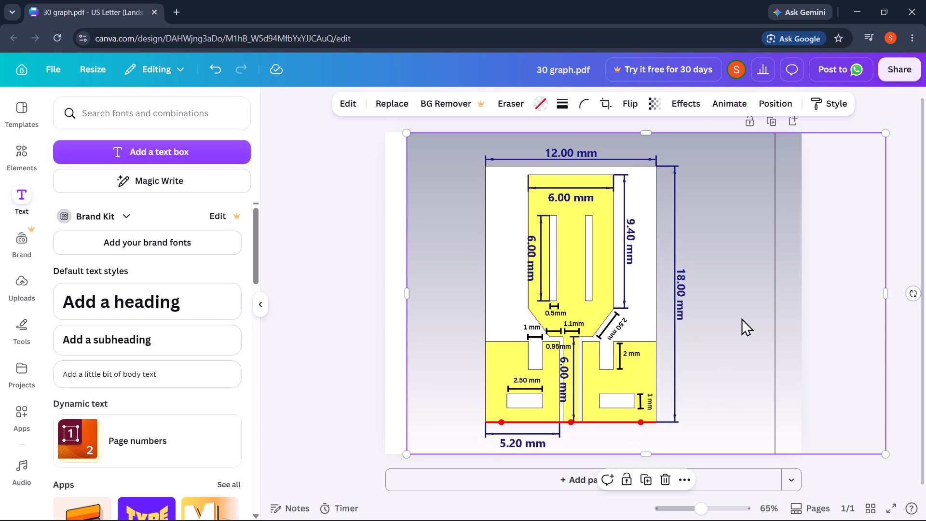
scroll(741, 318, left, 1)
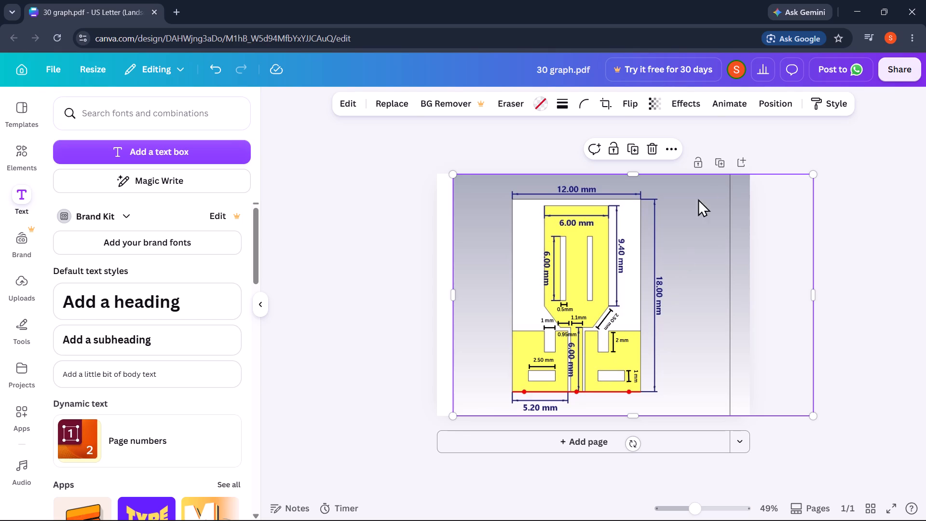
click(895, 67)
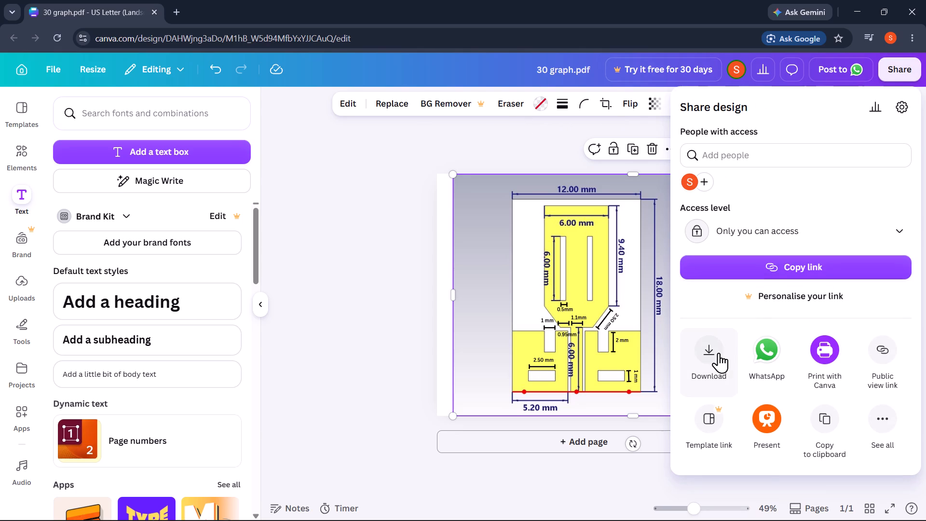
click(717, 353)
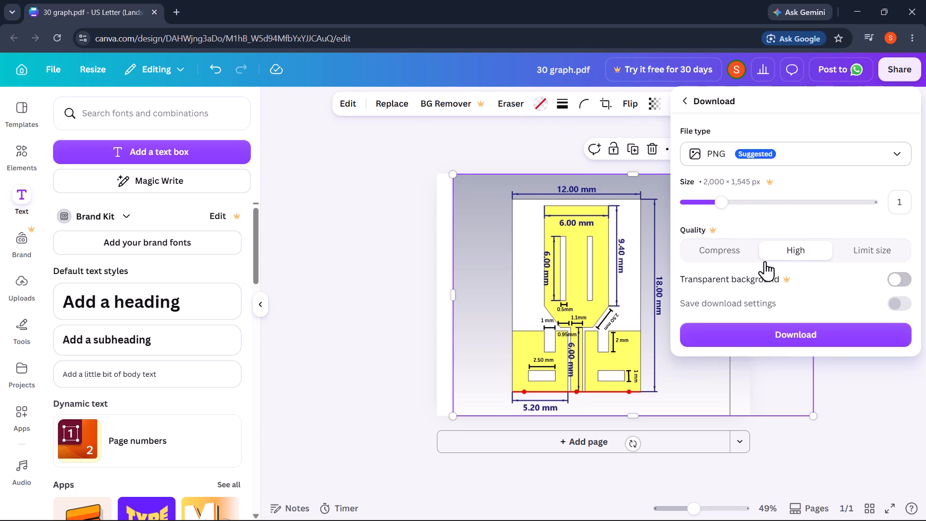
click(774, 337)
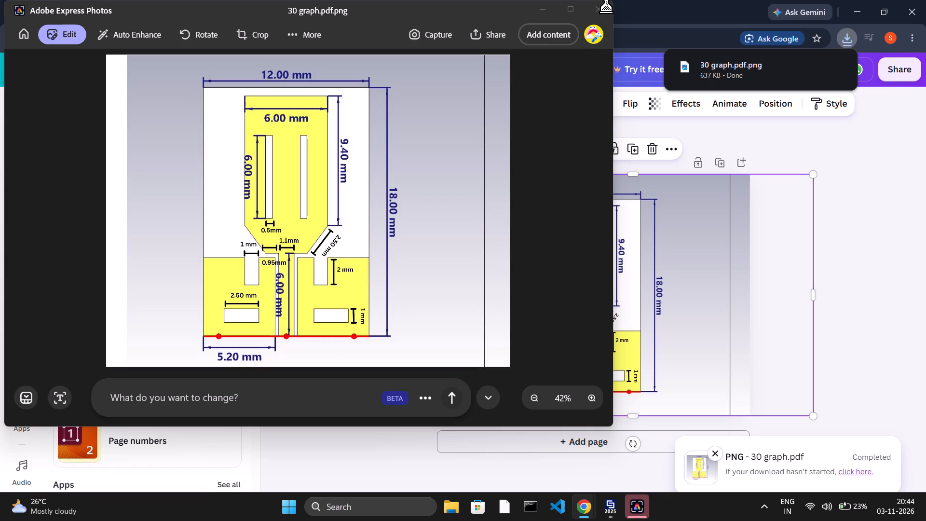
click(596, 12)
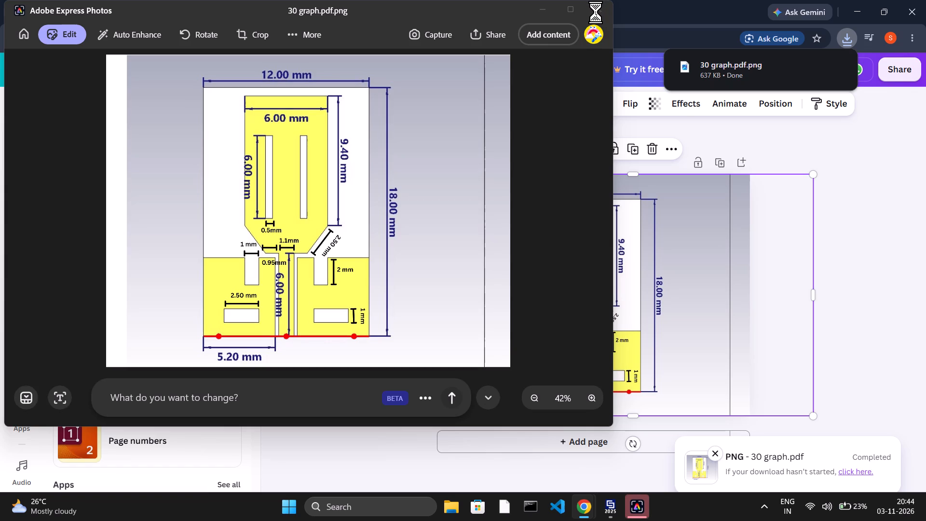
click(596, 12)
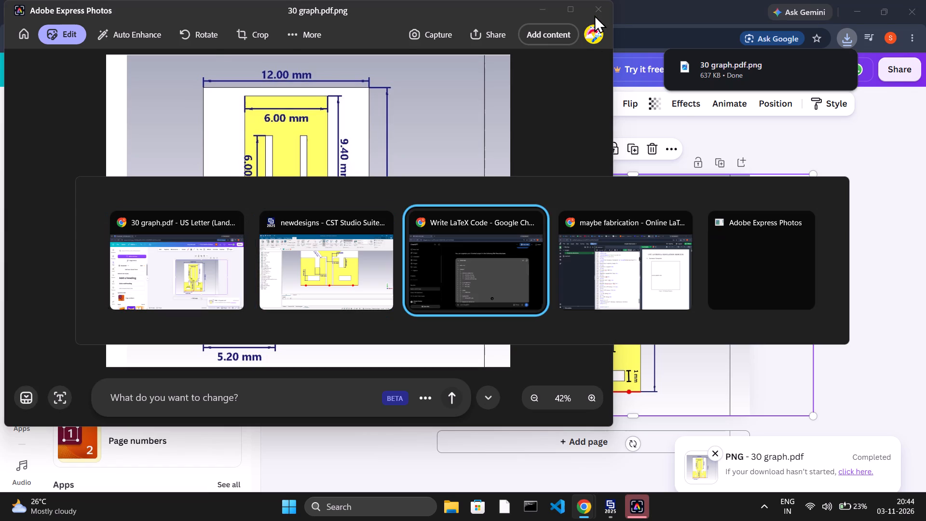
click(599, 7)
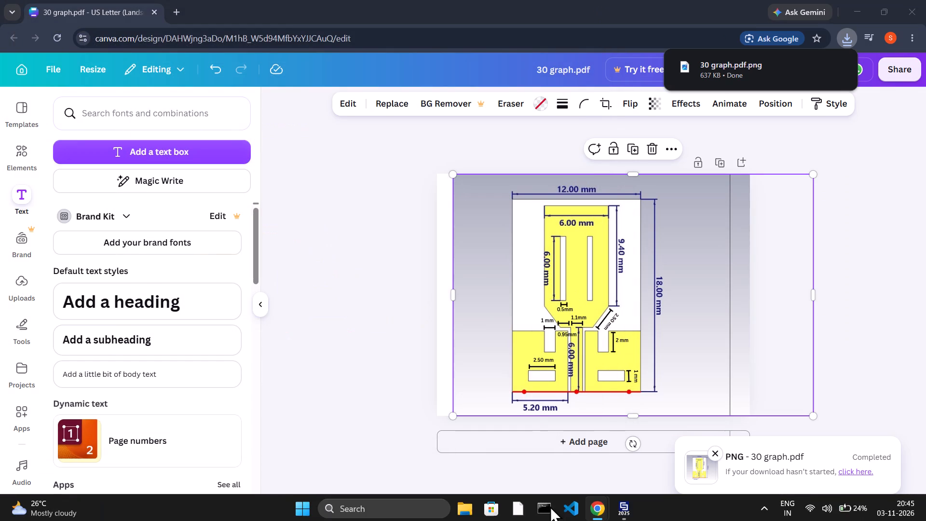
click(599, 503)
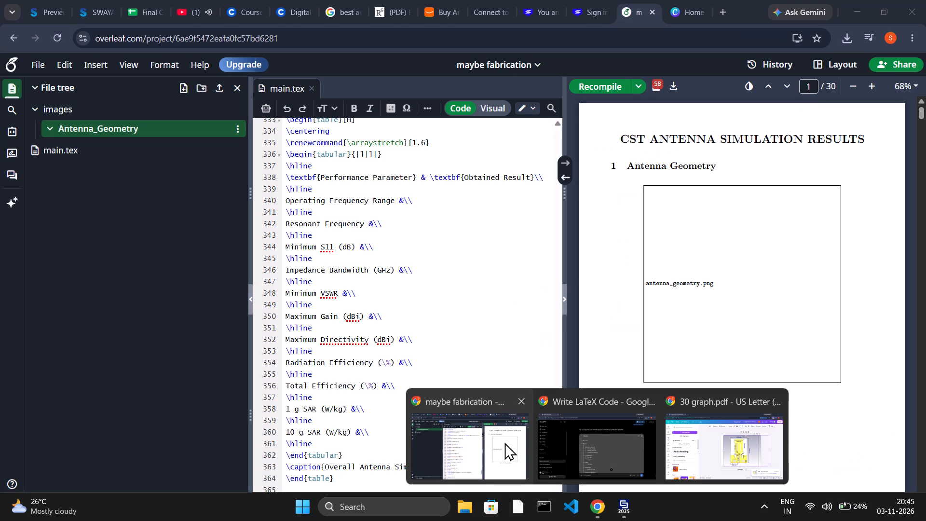
click(502, 446)
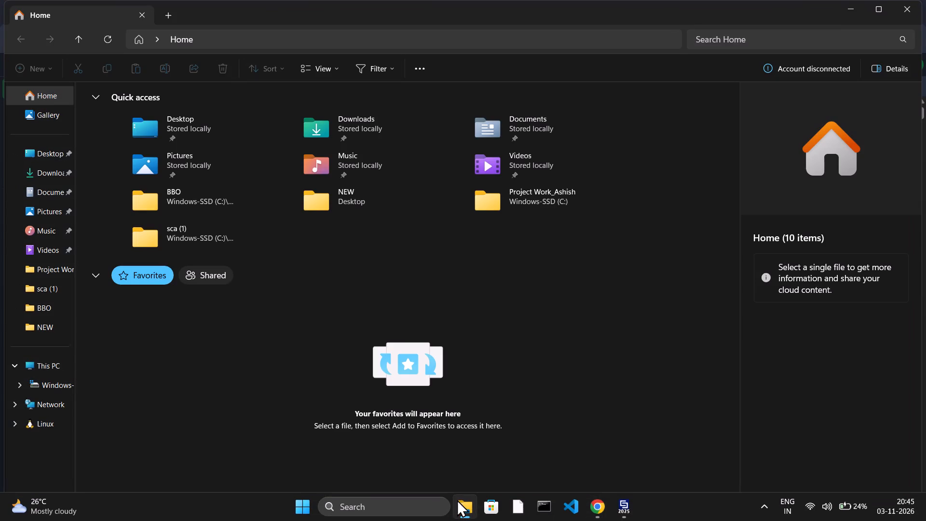
double_click(48, 148)
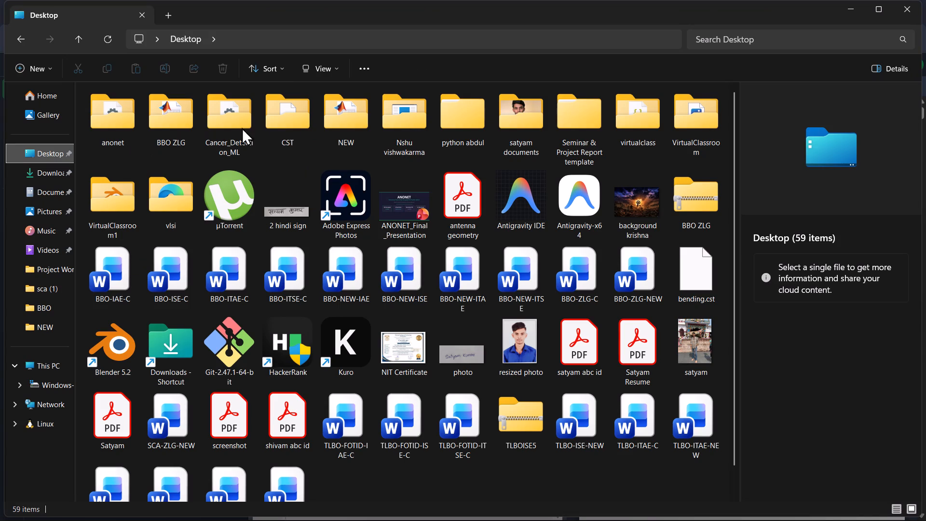
double_click(54, 168)
right_click(187, 125)
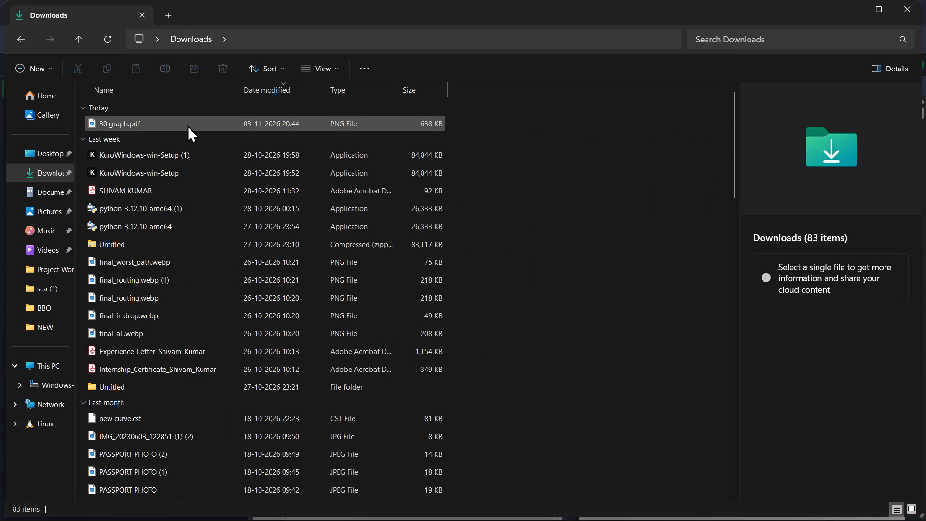
click(116, 119)
right_click(116, 119)
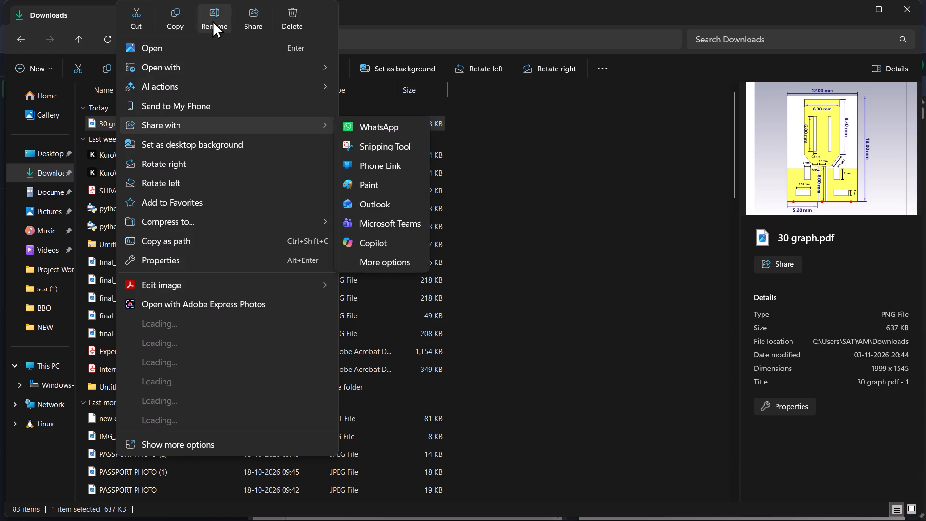
click(212, 20)
key(ctrl+a)
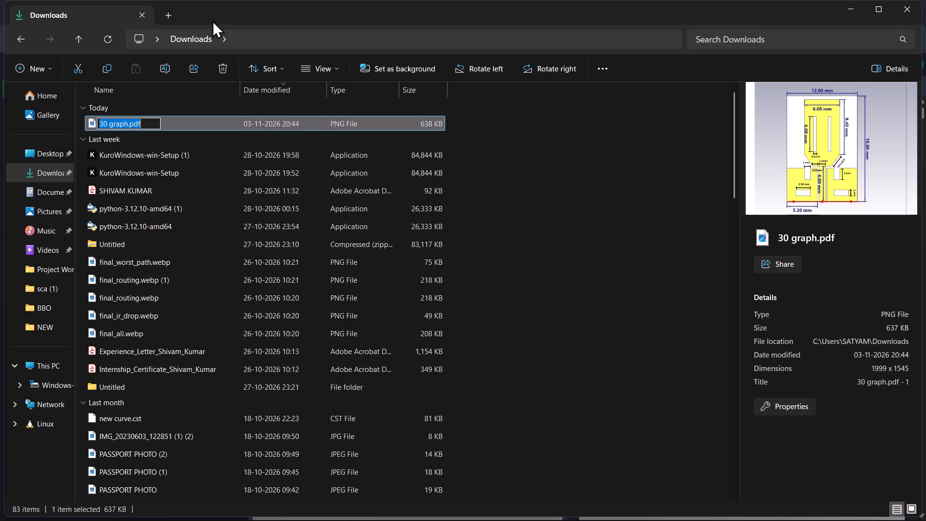
key(ctrl+v)
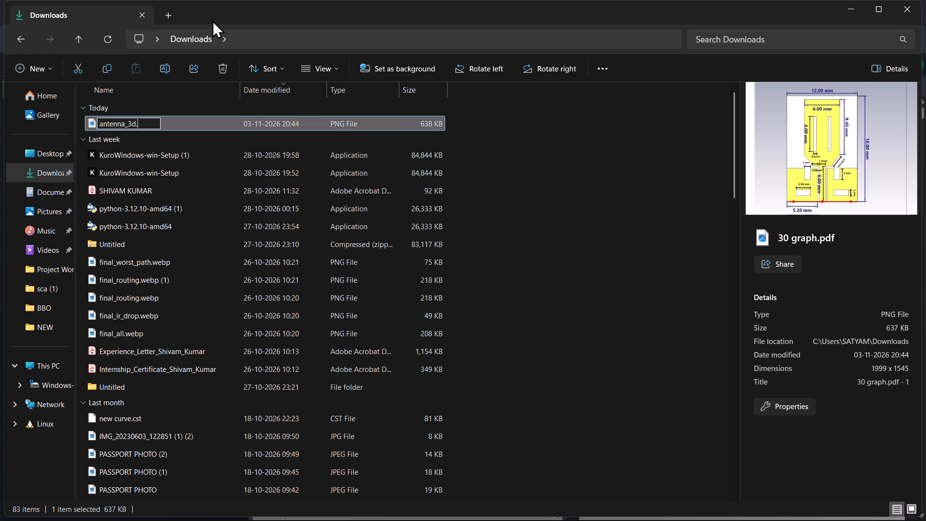
text(png)
key(Return)
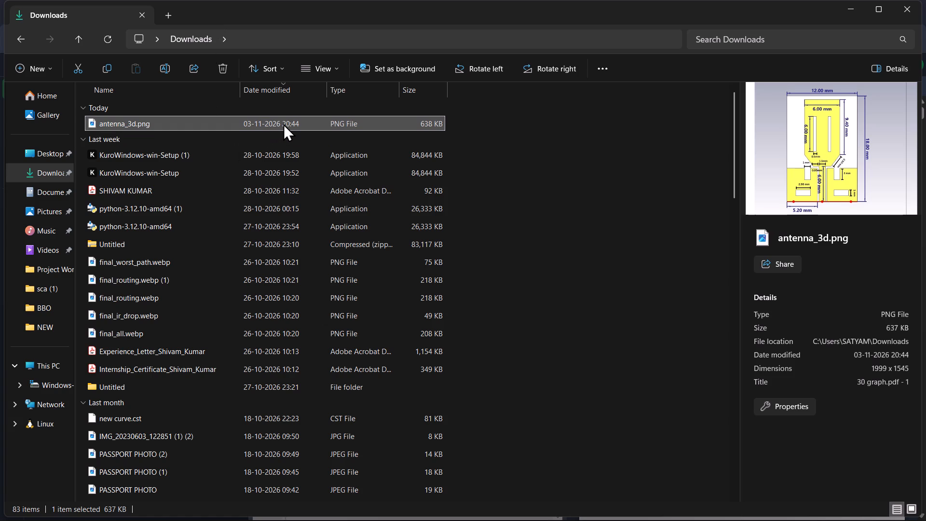
Switch to the Overleaf project and start a figure upload from the computer, choosing the antenna_3d image in Downloads.
key(alt+Tab)
key(alt+Tab)
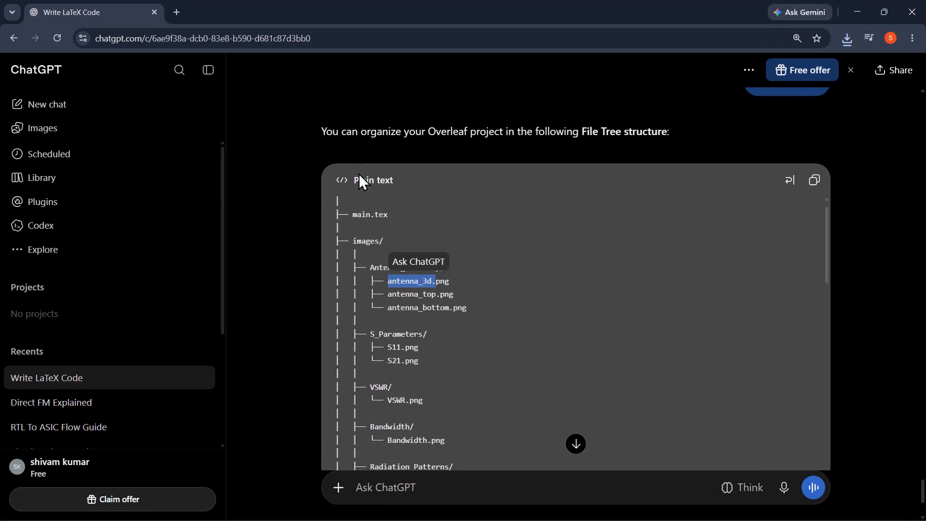
key(alt+Tab)
key(alt+Tab)
key(alt+Tab)
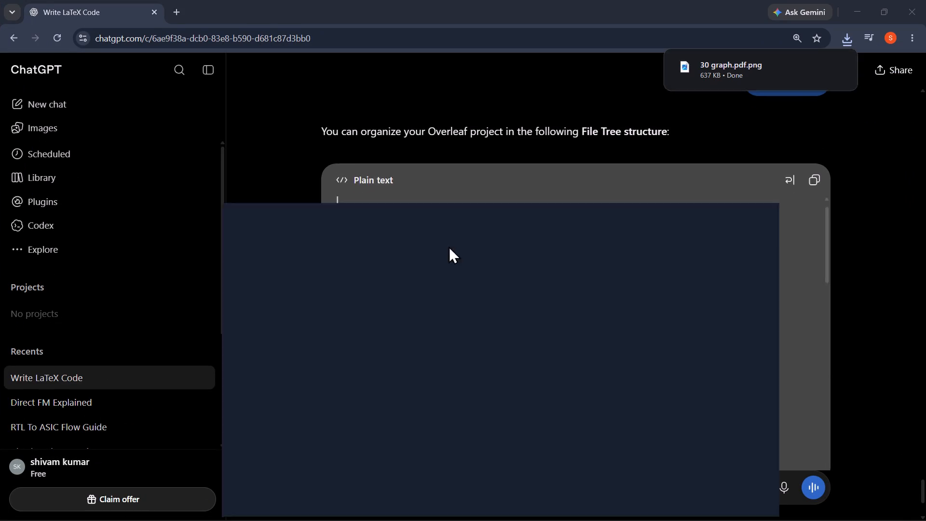
key(alt+Tab)
key(alt+Tab)
key(alt+Tab)
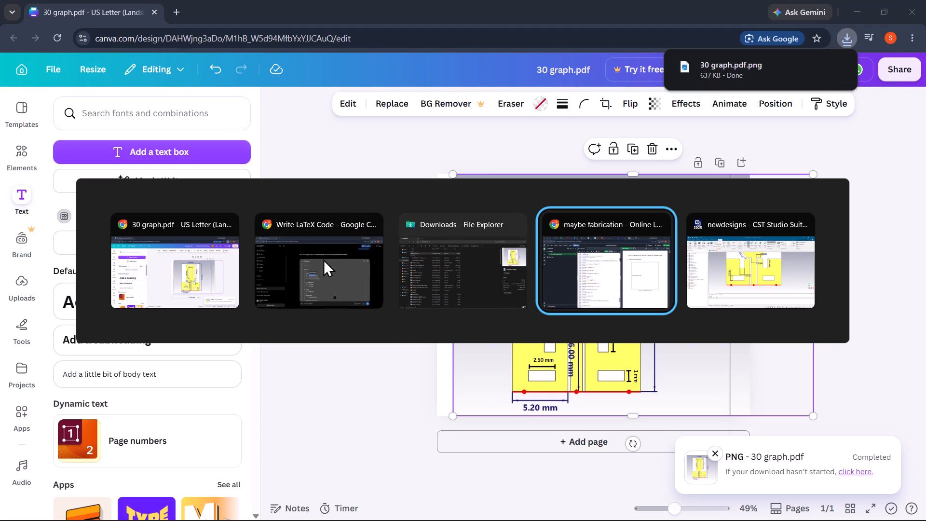
alt+click(223, 264)
key(alt+Tab)
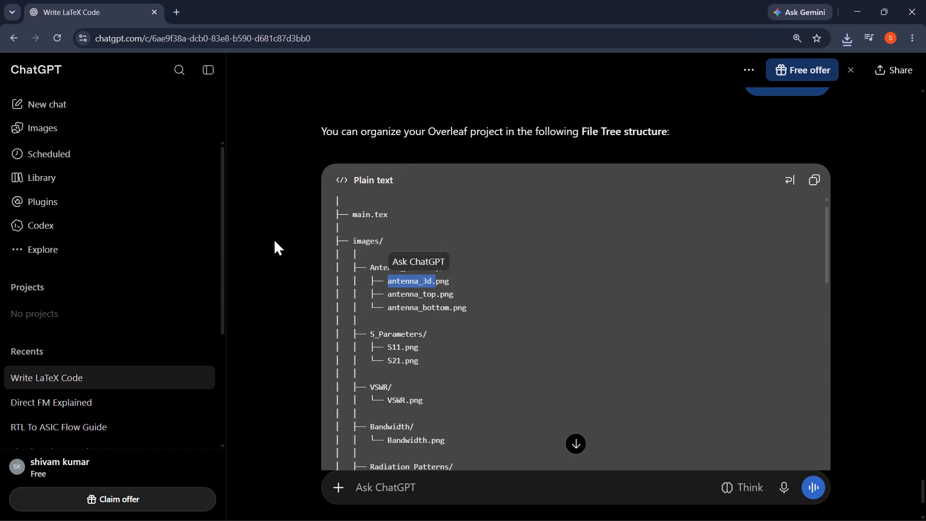
key(alt+Tab)
key(alt+Tab)
key(alt+Tab)
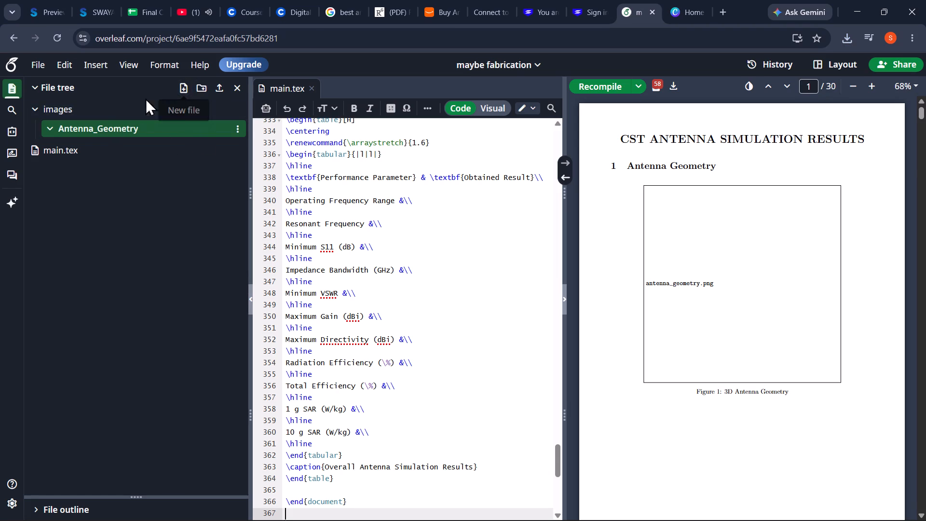
click(93, 64)
click(124, 133)
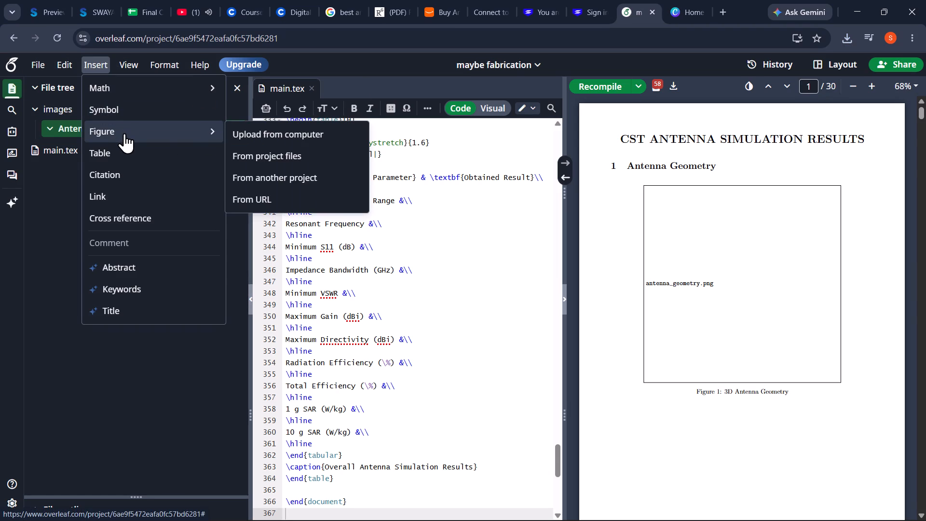
click(250, 129)
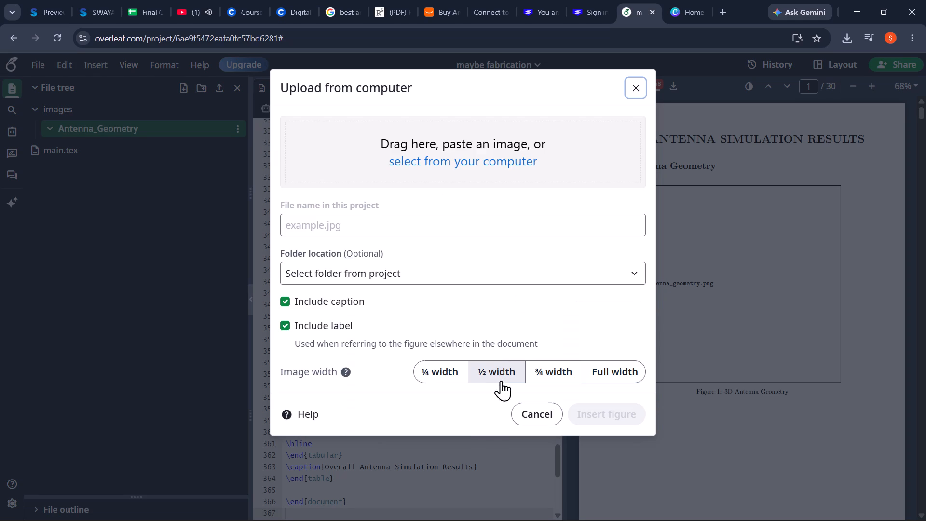
click(446, 166)
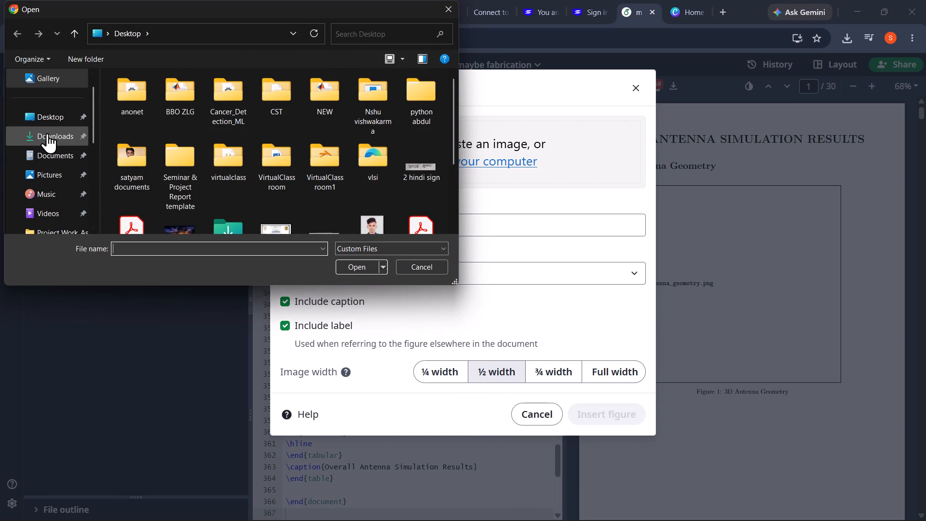
double_click(47, 133)
double_click(132, 116)
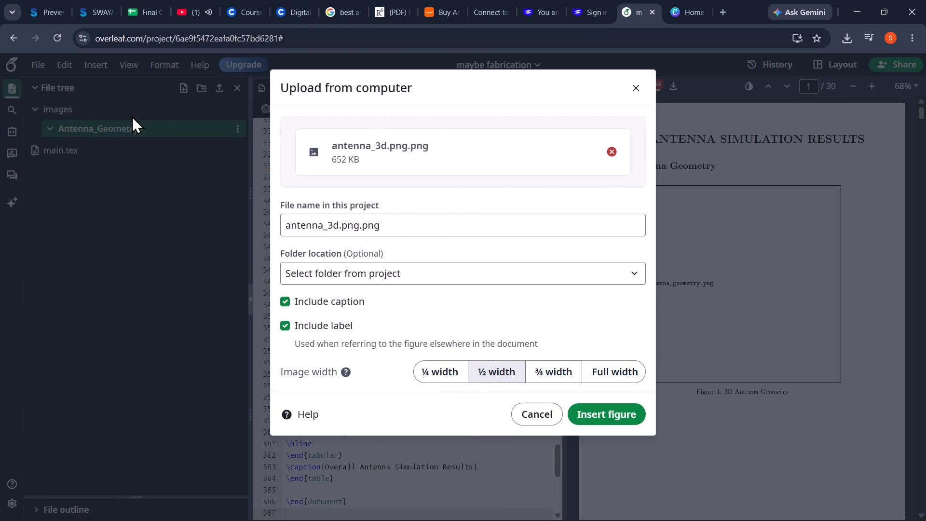
Set the uploaded image's project file name to antenna_3d.png and insert the figure into main.tex.
click(390, 224)
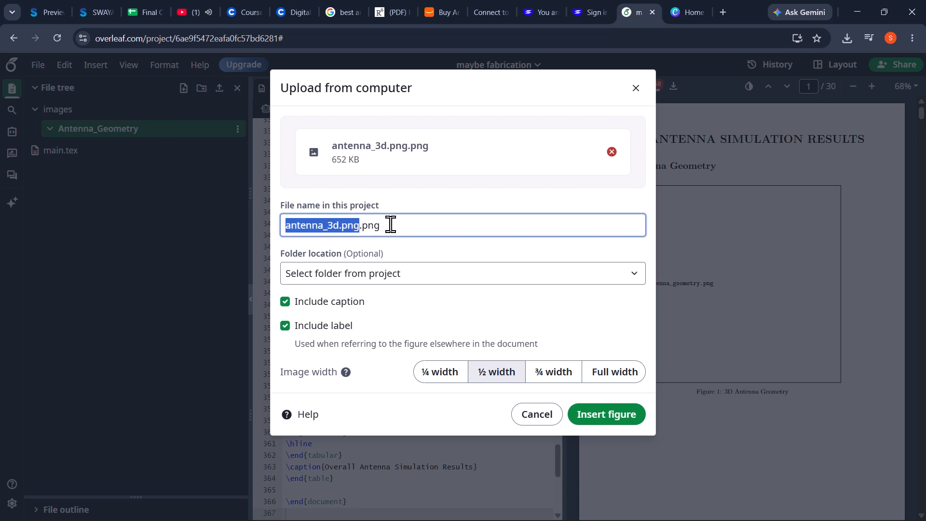
key(BackSpace)
key(BackSpace)
key(ctrl+z)
click(414, 231)
key(BackSpace)
key(BackSpace)
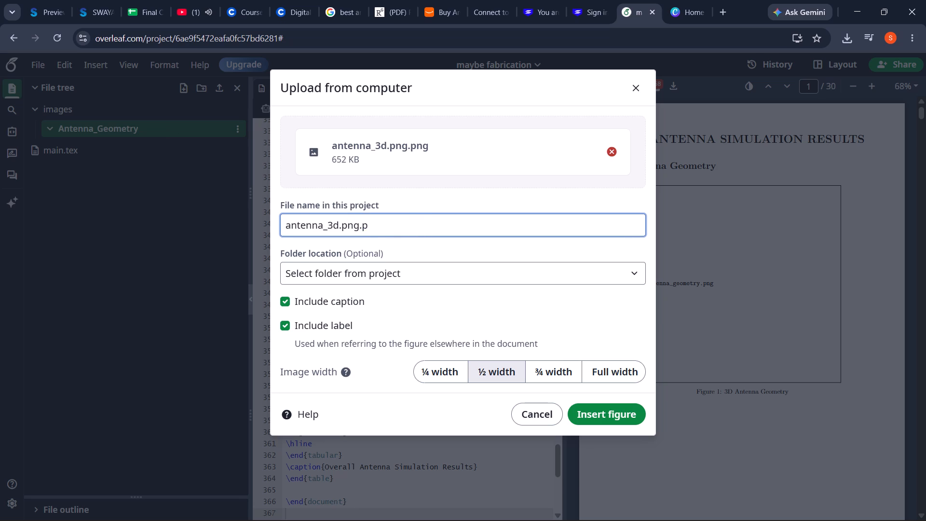
key(BackSpace)
key(BackSpace)
key(Return)
click(599, 407)
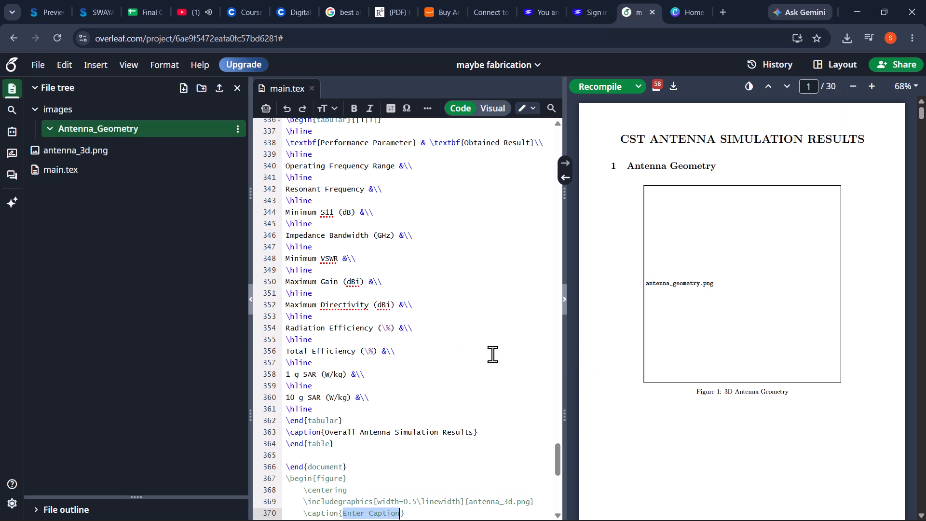
Open antenna_3d.png from the file tree and move it into the Antenna_Geometry folder.
click(110, 148)
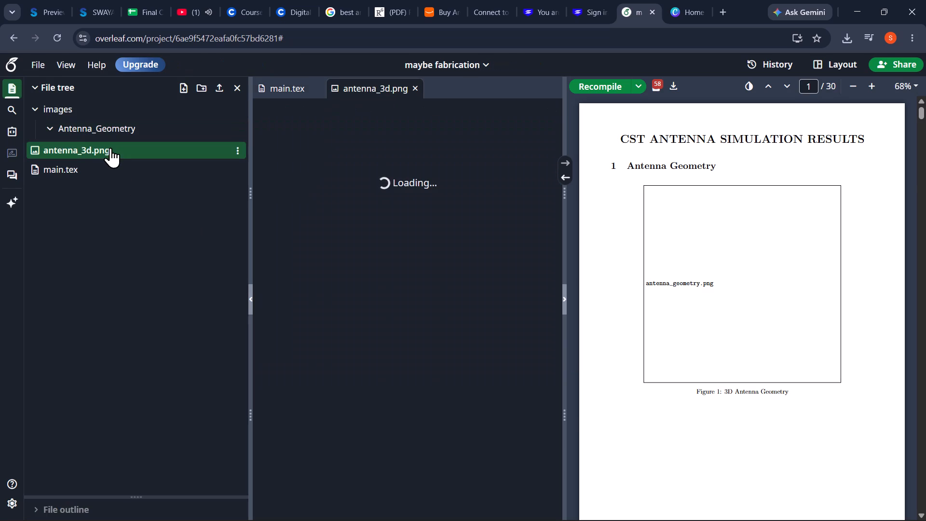
drag(110, 148, 131, 130)
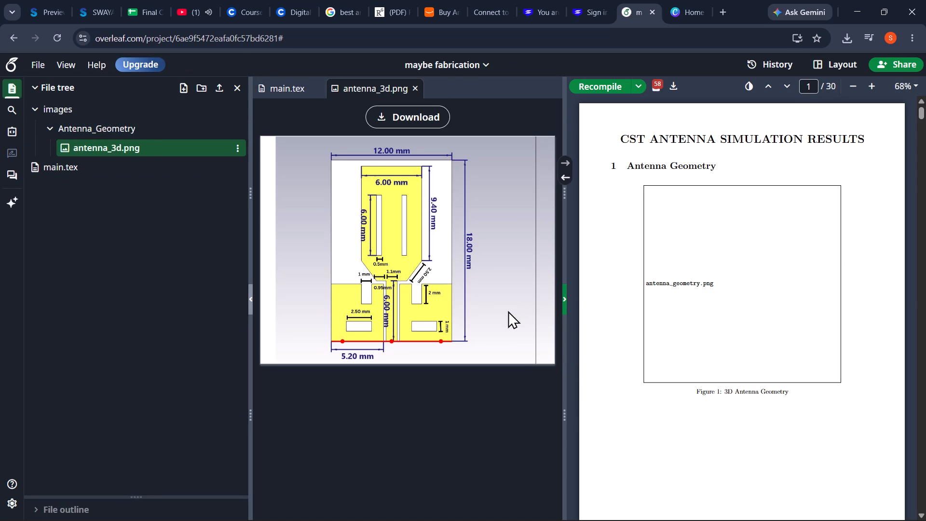
Review the compiled report's opening pages, examining the figure placeholders from Antenna Geometry to the 2D Radiation Patterns.
scroll(719, 395, down, 1)
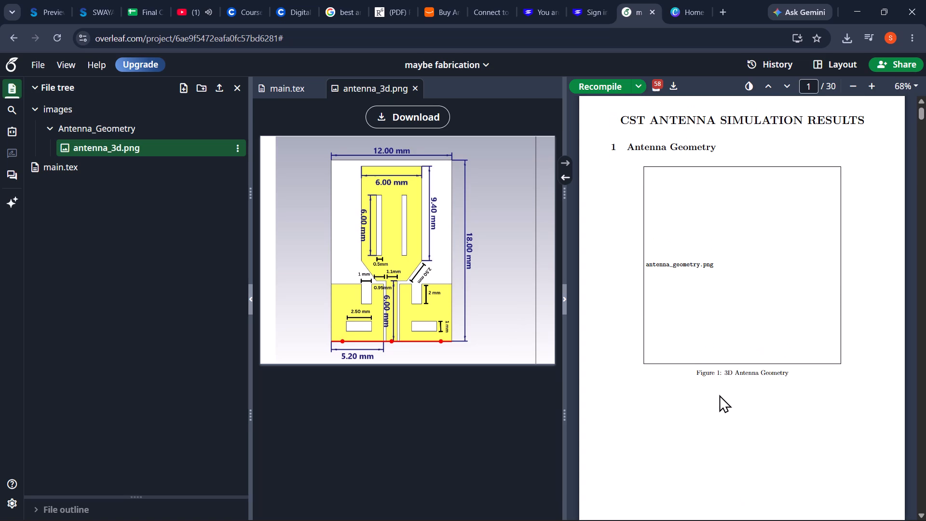
scroll(726, 369, down, 4)
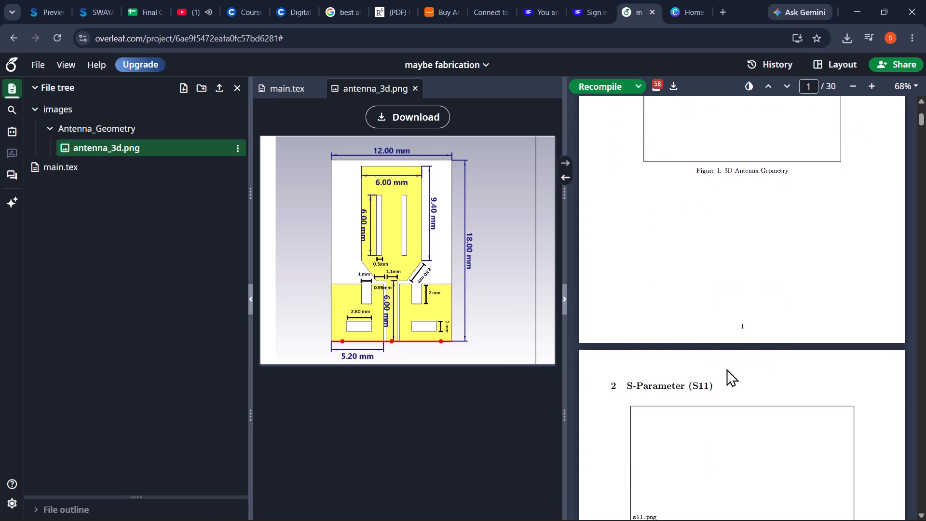
scroll(726, 369, down, 2)
scroll(726, 369, up, 2)
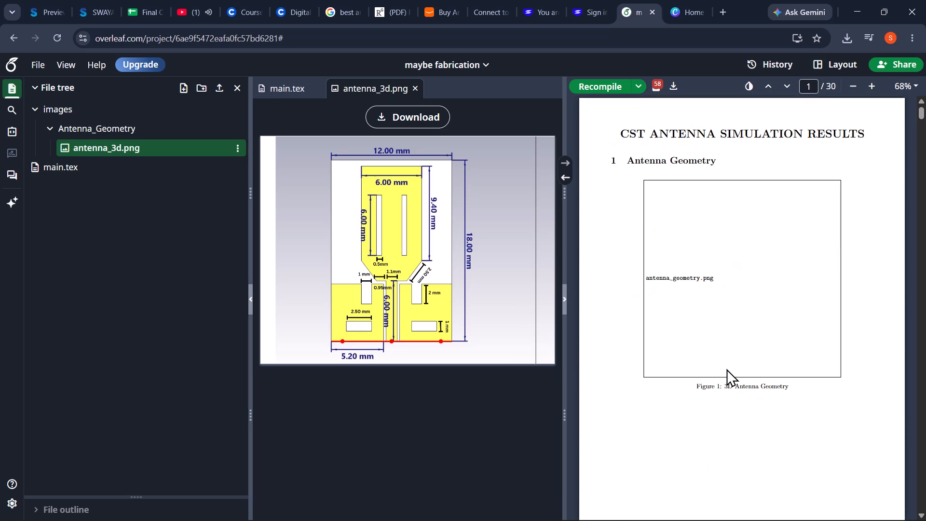
scroll(726, 369, up, 1)
scroll(726, 369, down, 8)
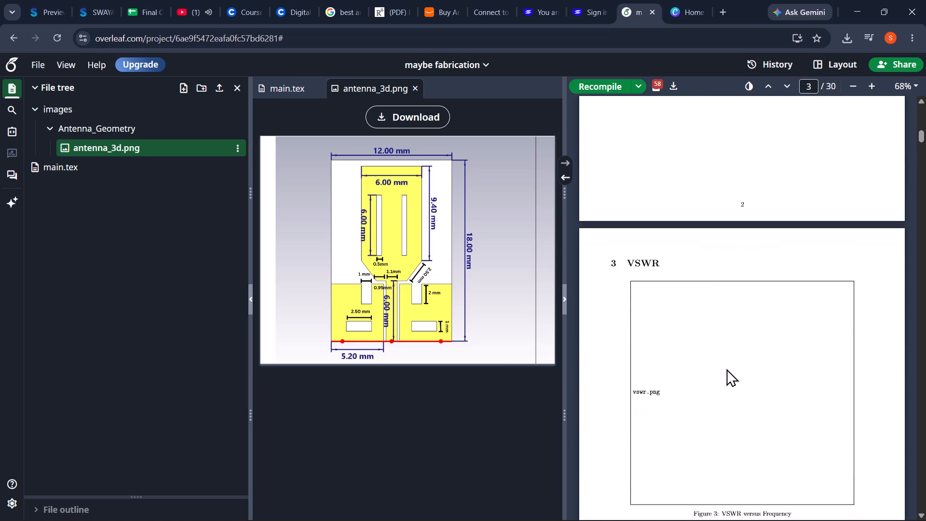
scroll(726, 369, down, 3)
scroll(726, 369, up, 7)
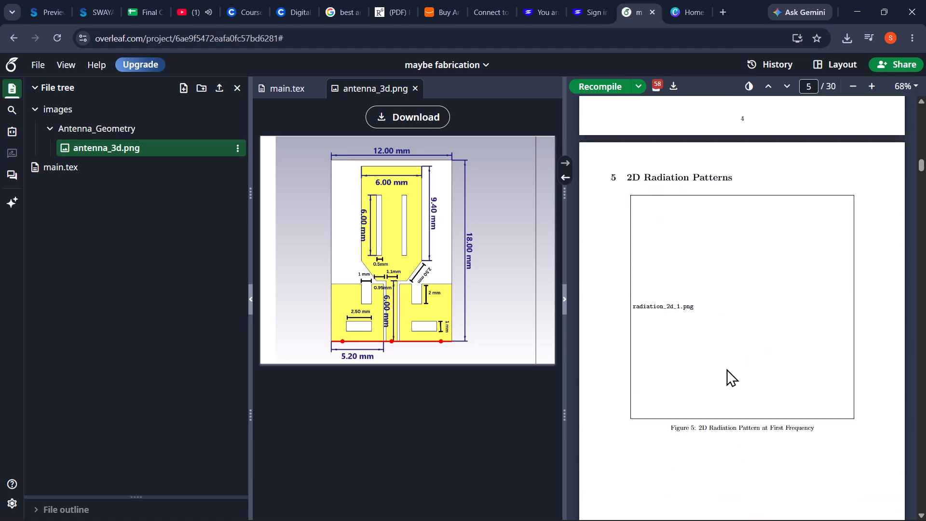
scroll(726, 369, up, 11)
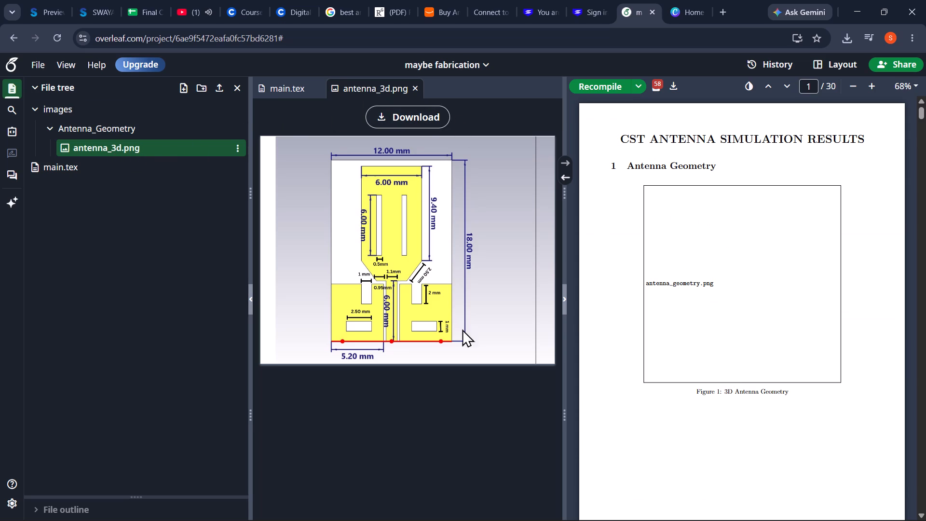
key(alt+Tab)
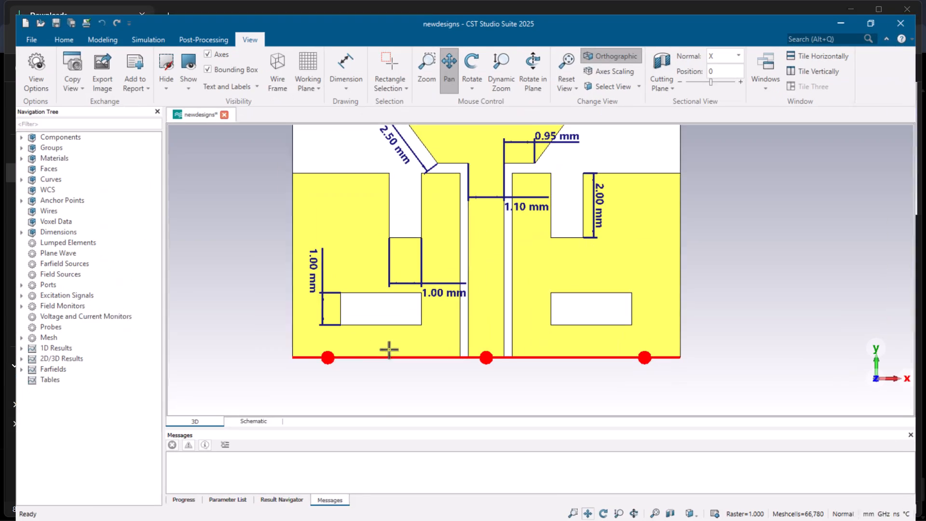
drag(8, 342, 45, 354)
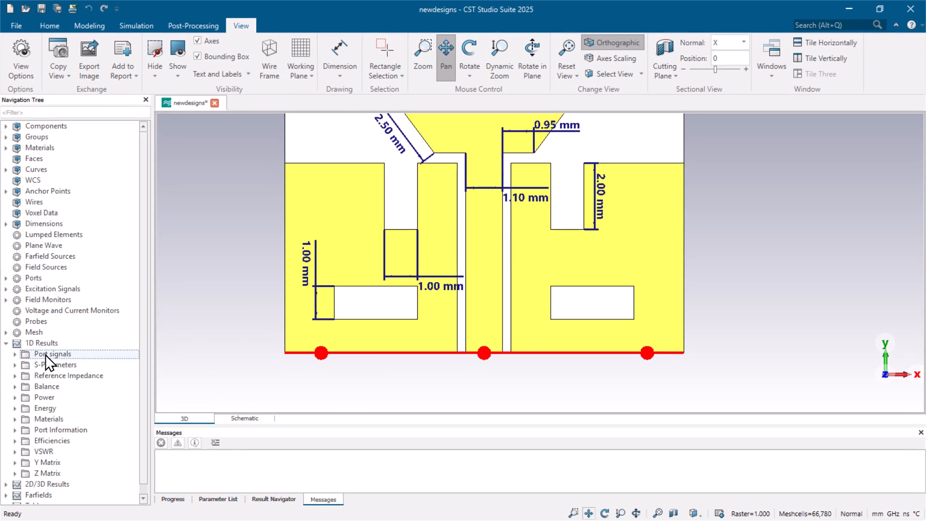
drag(45, 354, 58, 362)
click(58, 362)
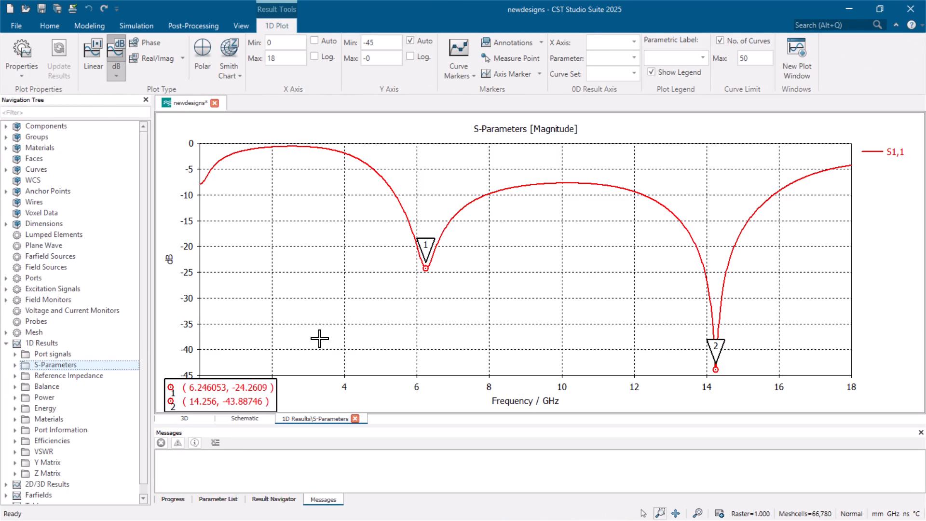
Print the S-Parameters plot to a PDF on the Desktop named s11newdesign.
click(20, 19)
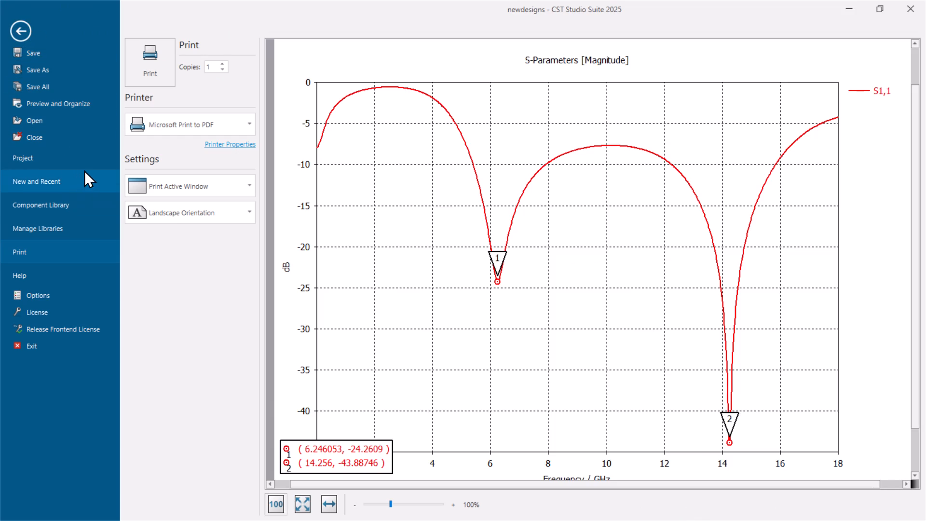
click(47, 259)
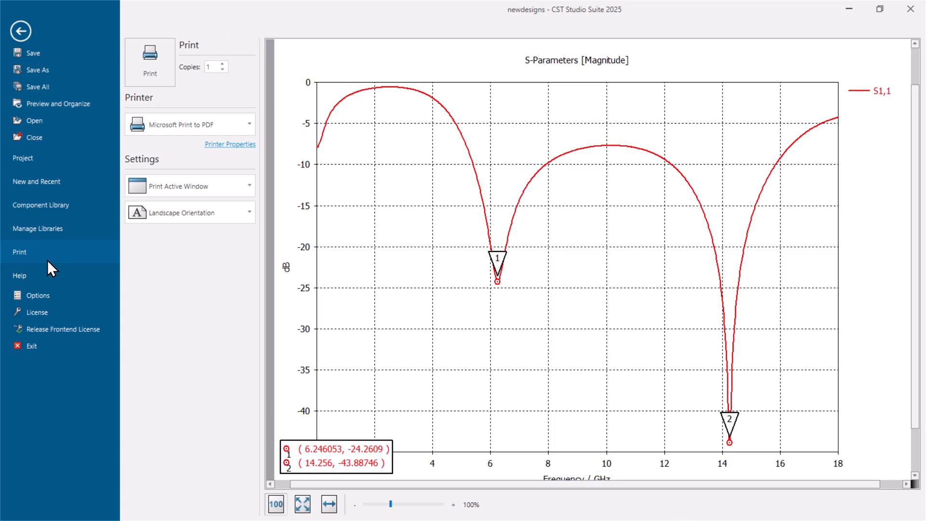
click(158, 64)
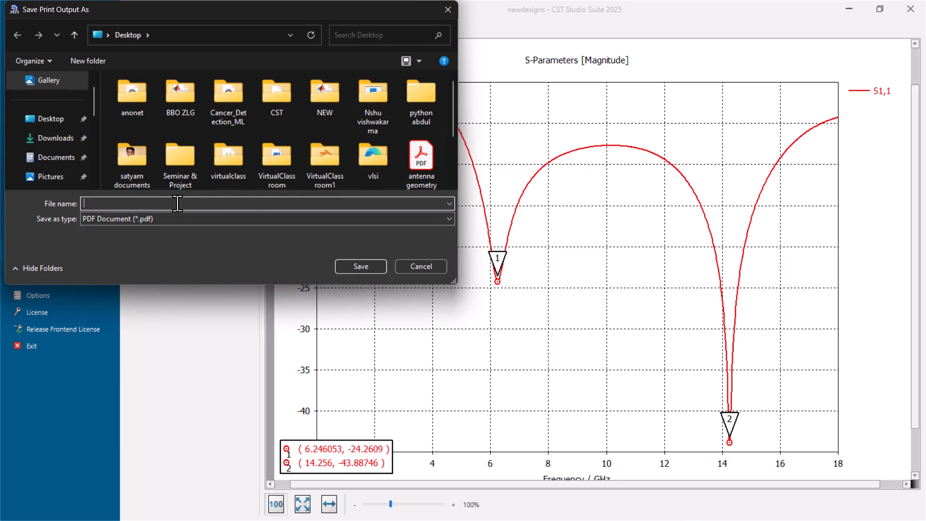
text(s11)
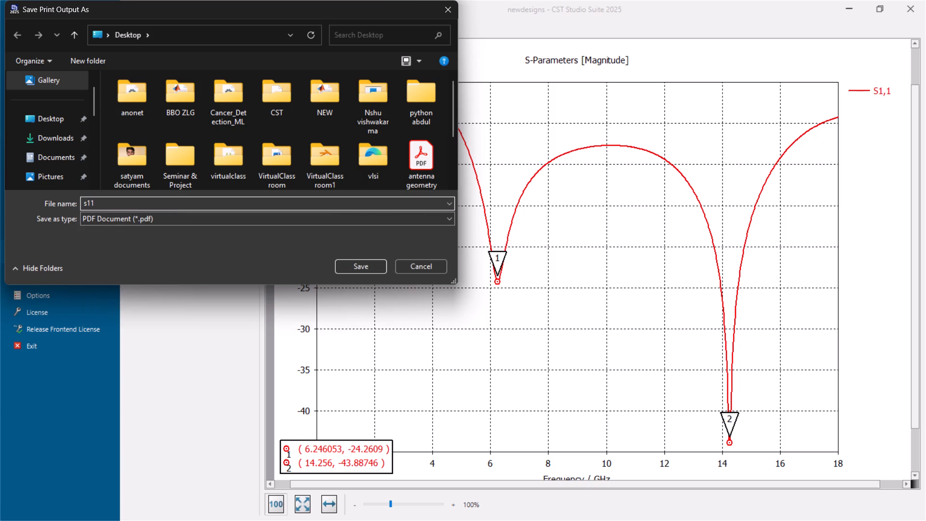
text(new)
text(design)
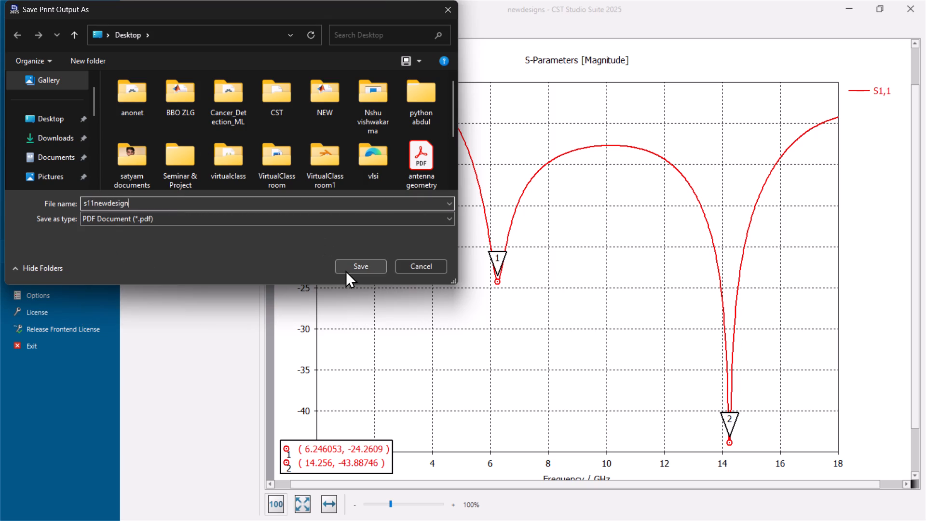
key(Return)
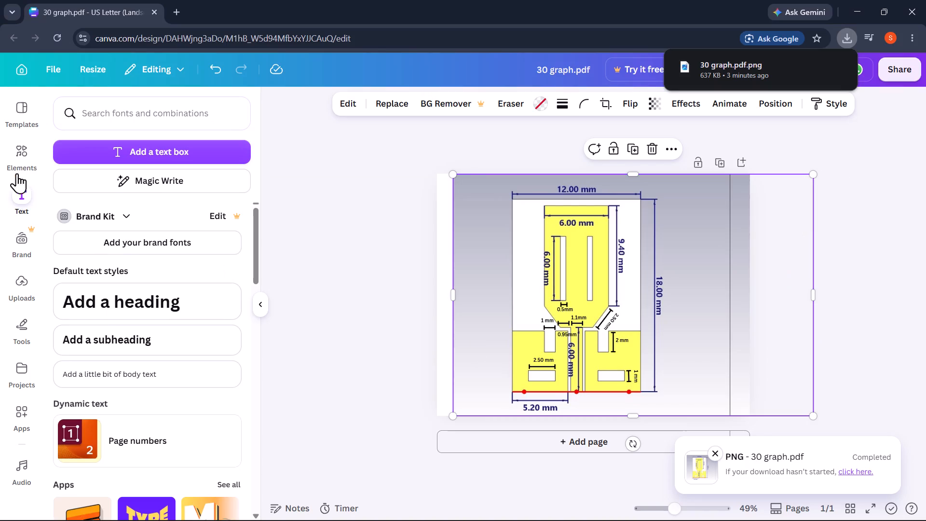
Switch to the Canva design and upload s11newdesign.pdf from the Desktop.
click(19, 283)
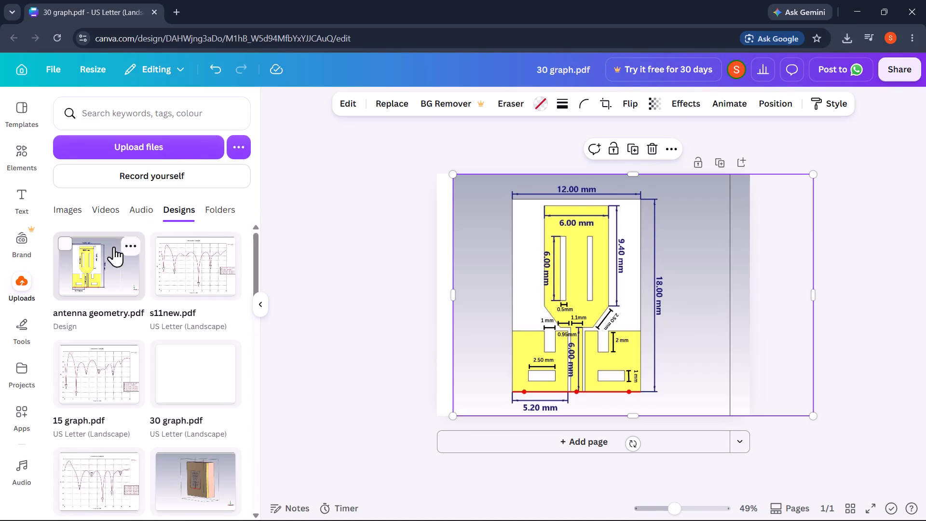
click(178, 147)
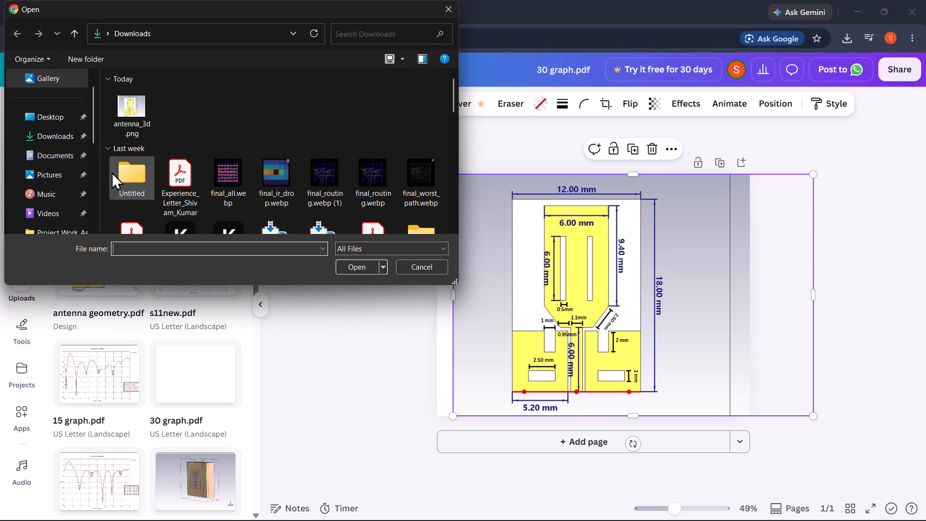
double_click(60, 109)
scroll(204, 171, down, 1)
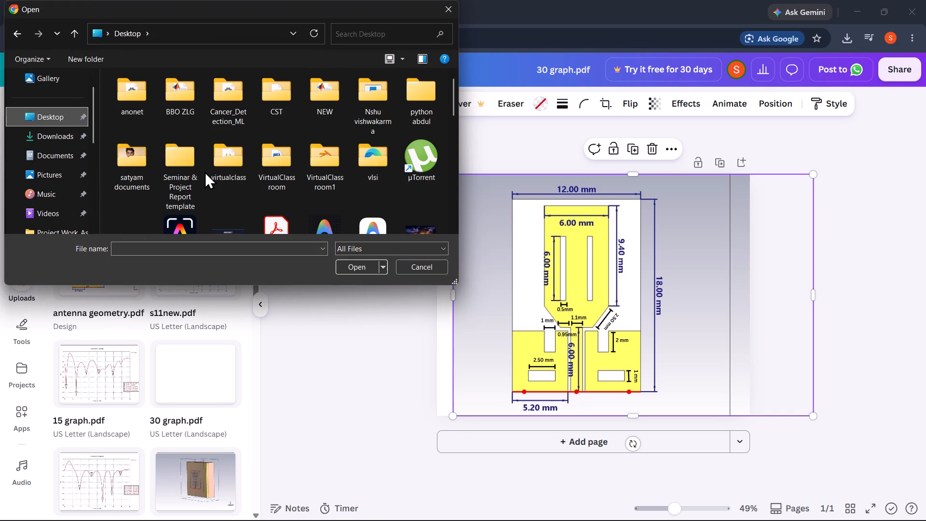
scroll(204, 171, down, 2)
scroll(204, 171, up, 2)
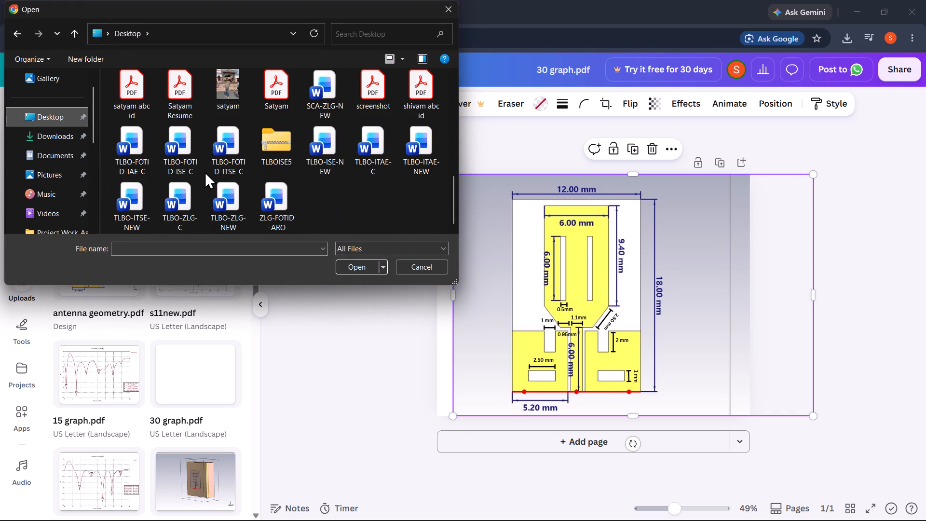
scroll(204, 171, up, 3)
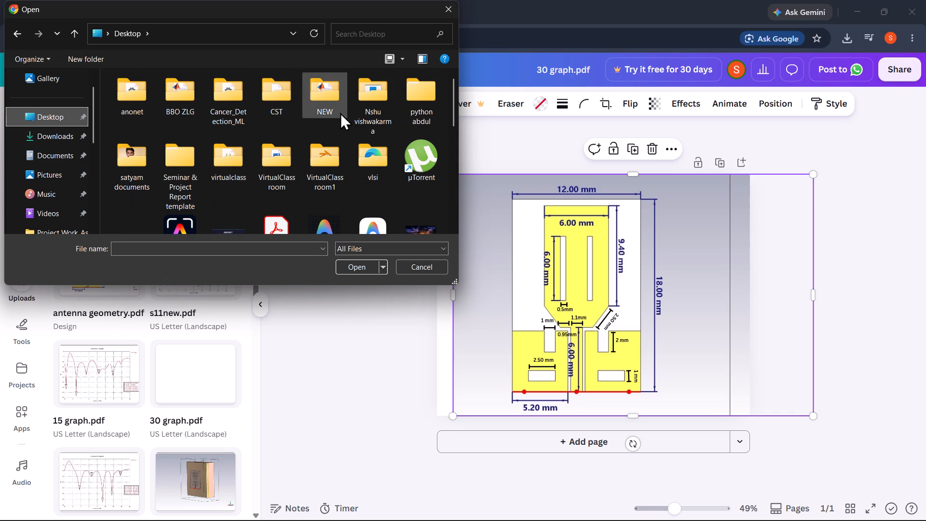
scroll(273, 172, down, 1)
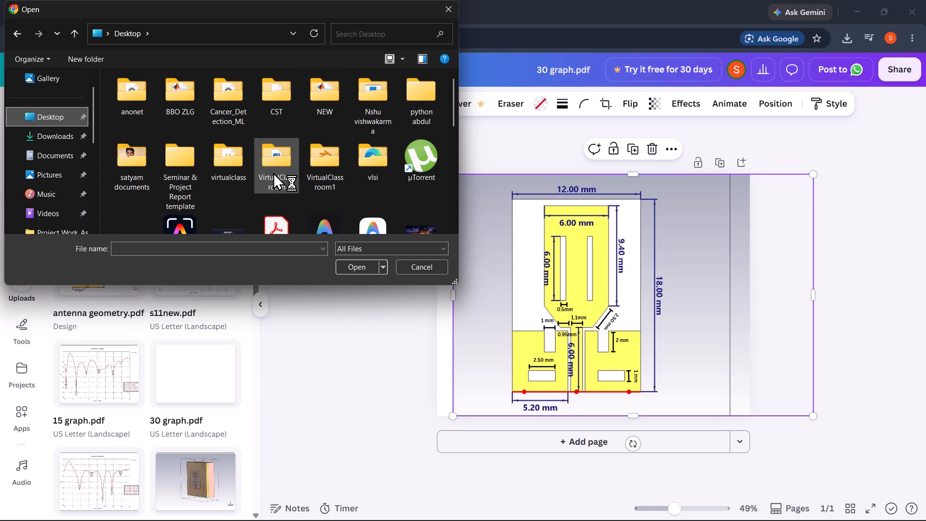
scroll(273, 172, down, 1)
scroll(344, 197, down, 1)
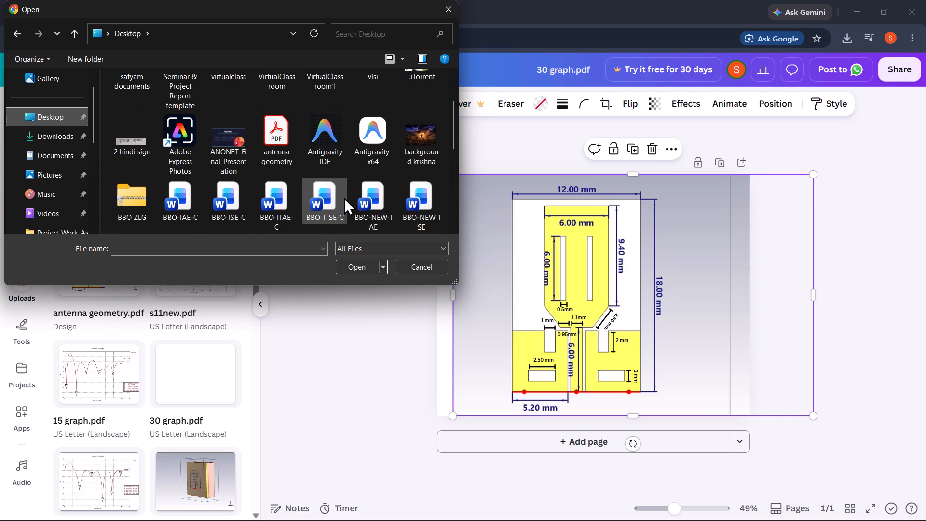
scroll(344, 197, down, 1)
scroll(310, 165, down, 1)
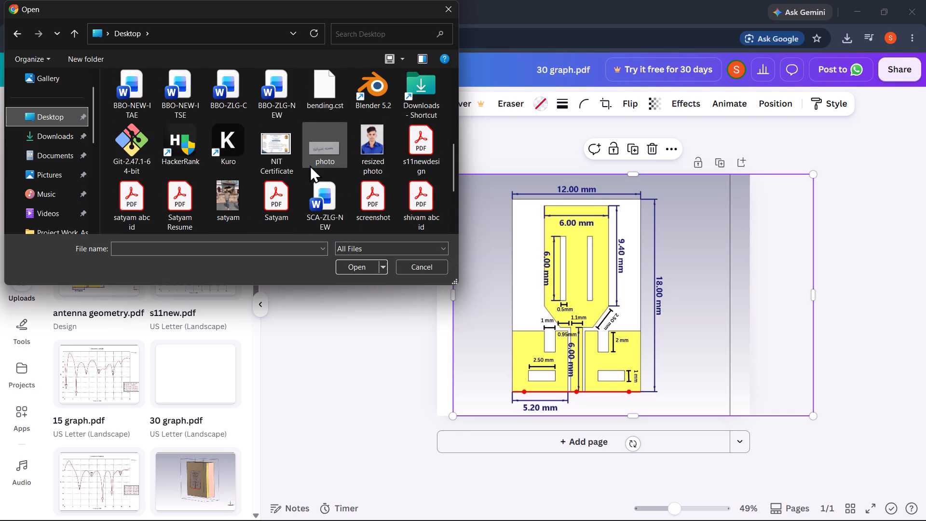
double_click(419, 154)
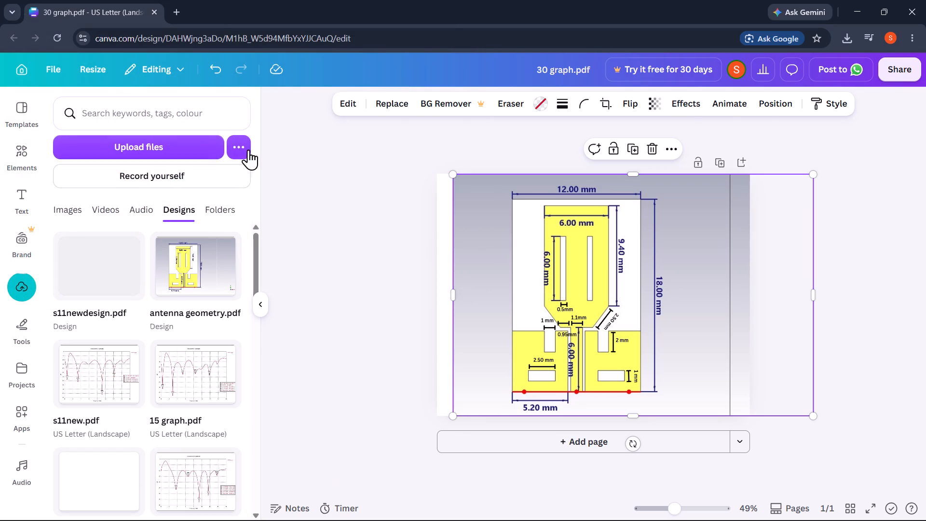
Add a second page to the design and place the uploaded s11newdesign.pdf on it.
click(532, 441)
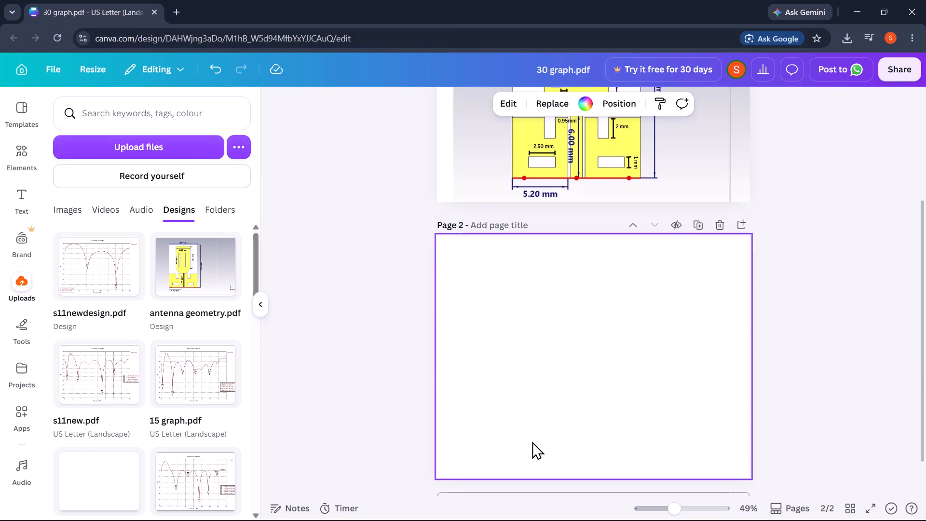
click(107, 266)
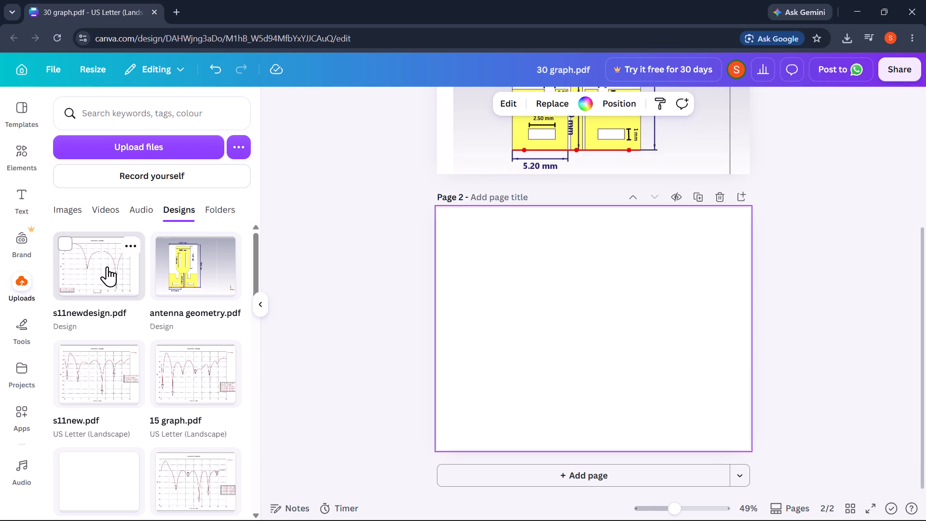
click(107, 266)
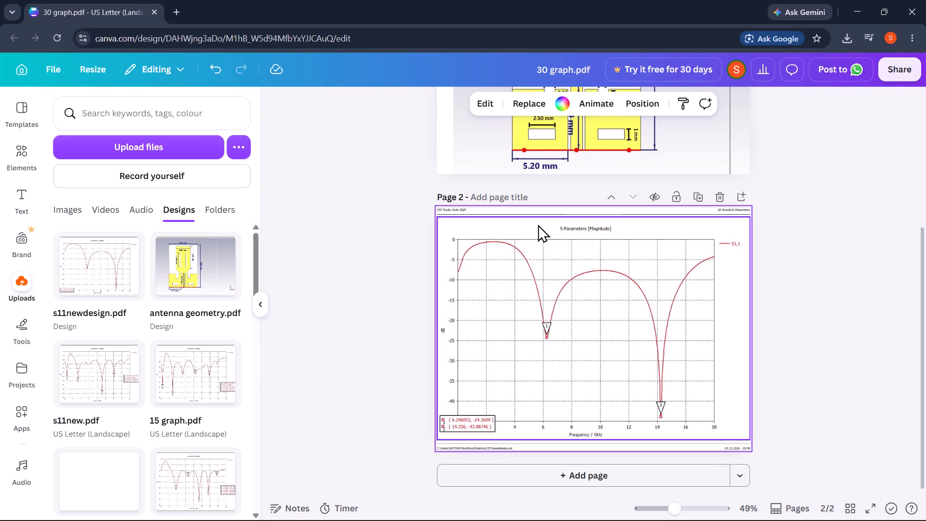
Remove the printed header and footer text and lines from the S-parameter plot page.
drag(540, 210, 143, 223)
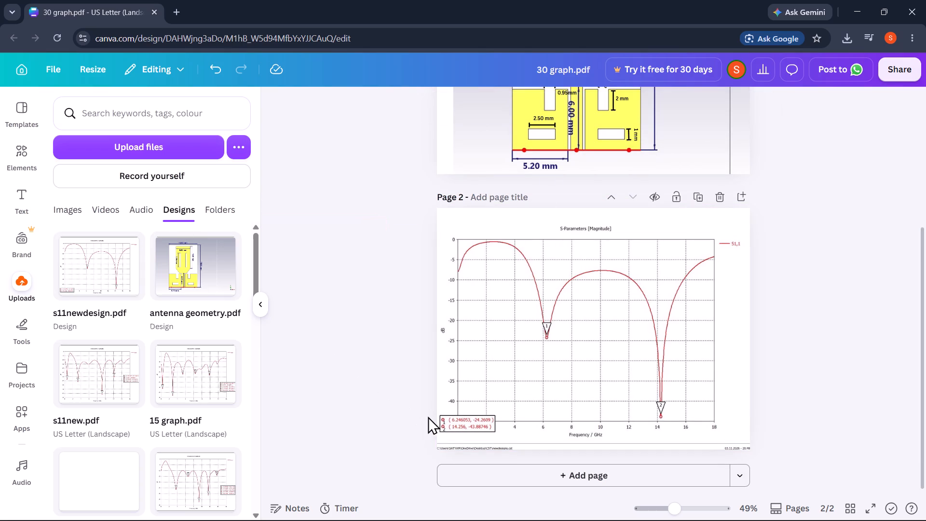
drag(496, 448, 0, 436)
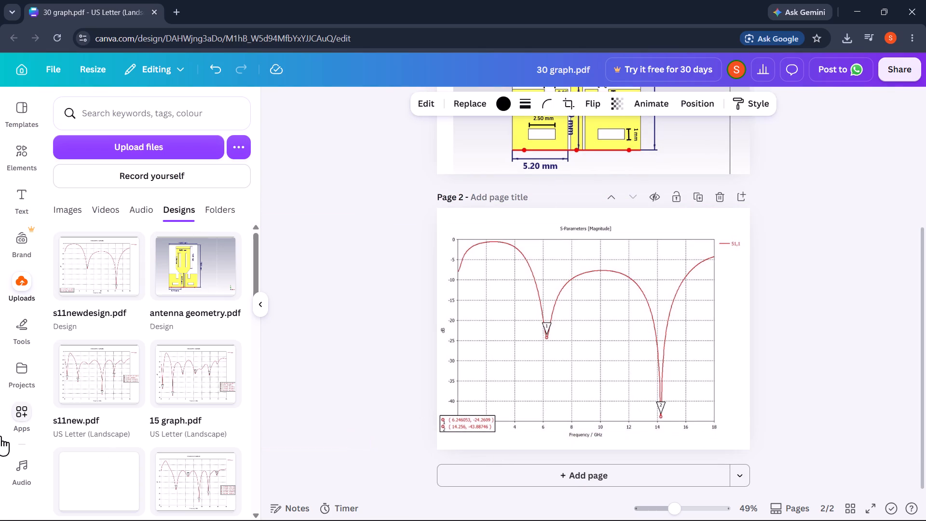
Enlarge and reposition the S-parameter plot to fill most of page 2, about 11.2 wide by 8 high.
click(499, 322)
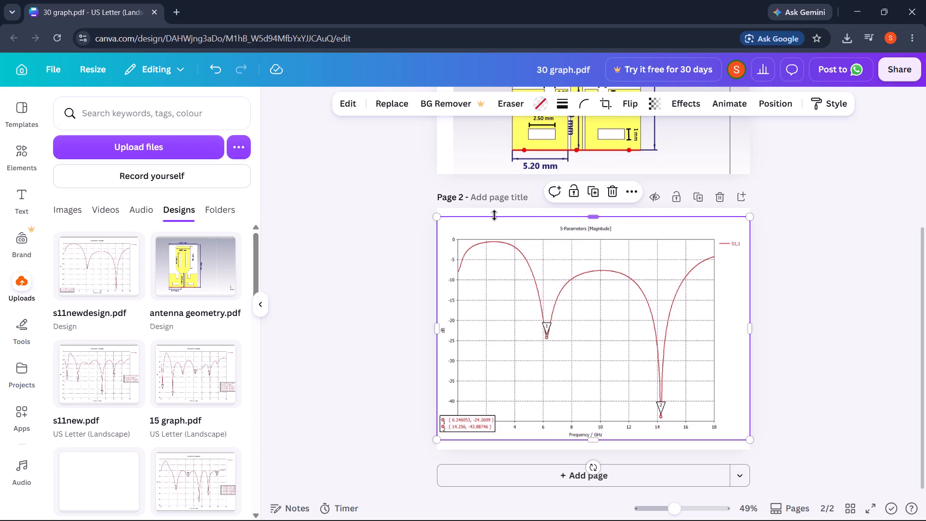
click(593, 216)
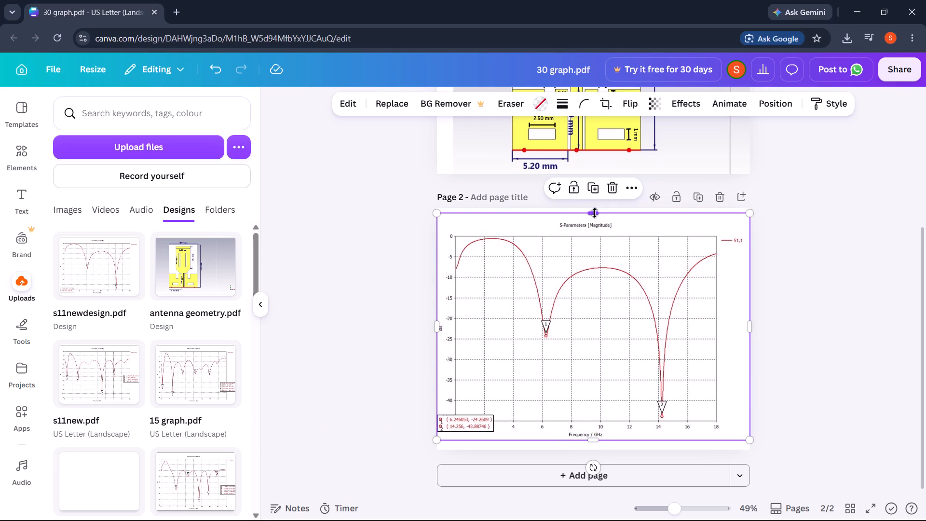
drag(602, 307, 609, 302)
drag(442, 437, 435, 441)
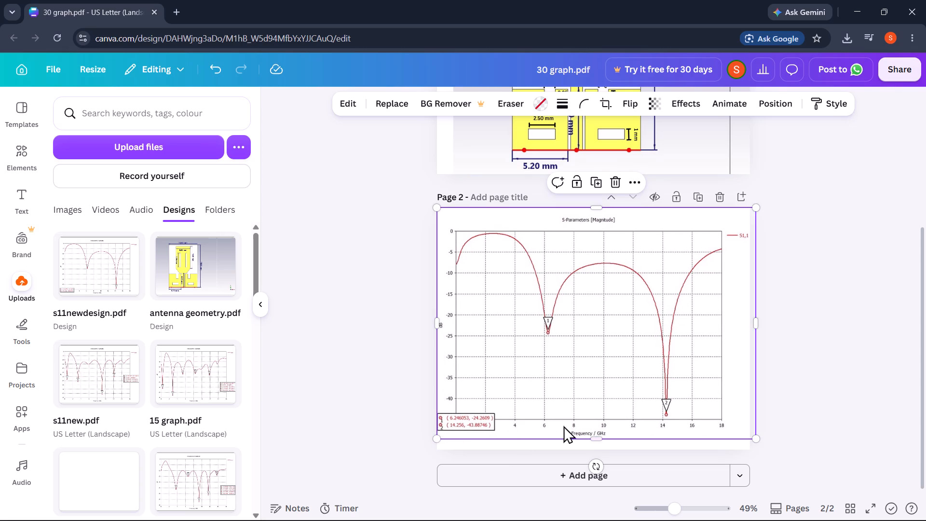
click(598, 439)
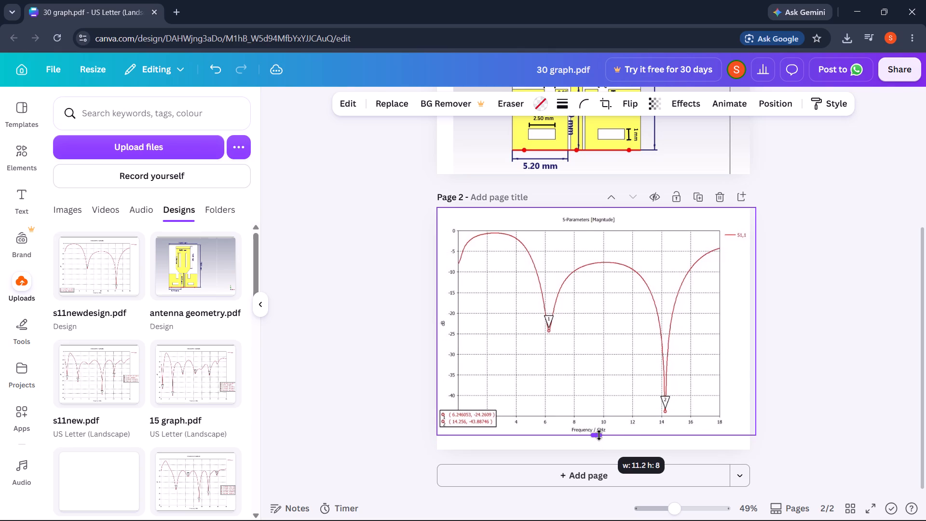
click(872, 342)
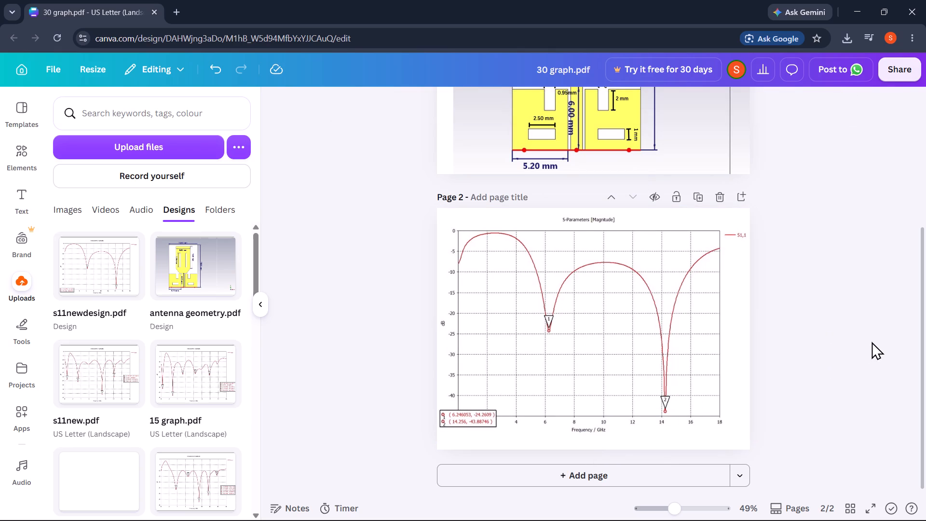
Download the design as a high-quality PNG at 2,000 × 1,545 px, using the custom one-page selection.
click(592, 299)
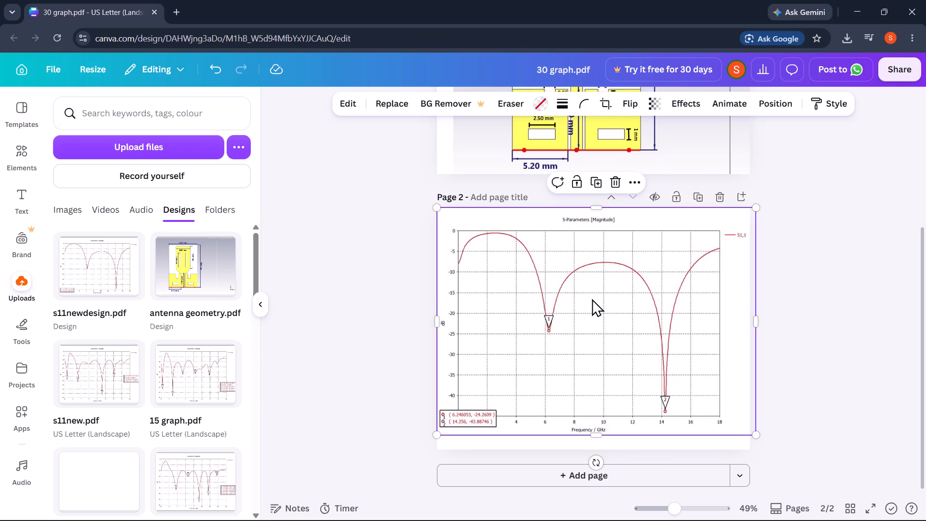
click(903, 67)
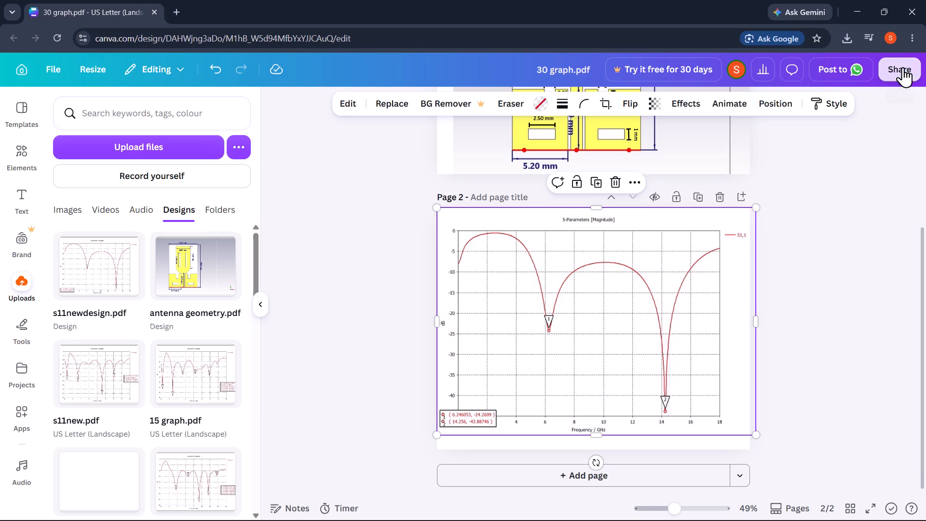
click(704, 343)
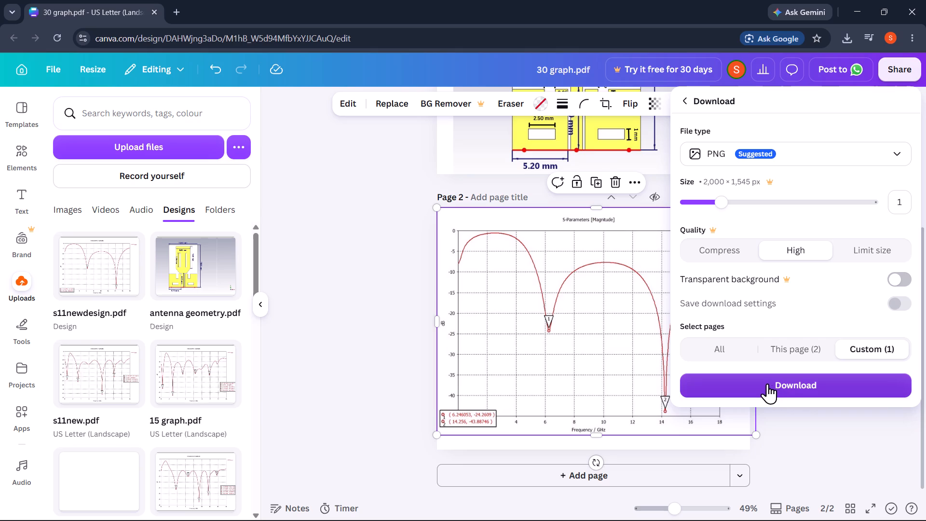
click(766, 382)
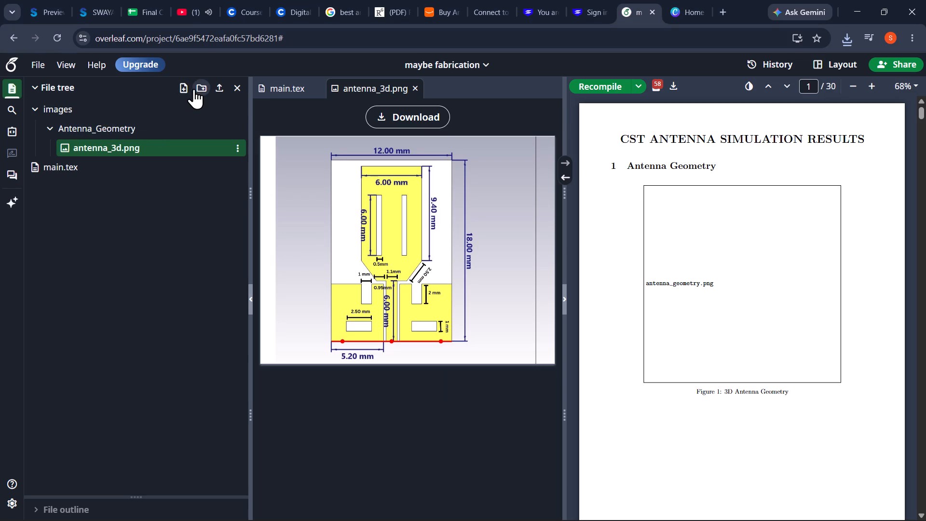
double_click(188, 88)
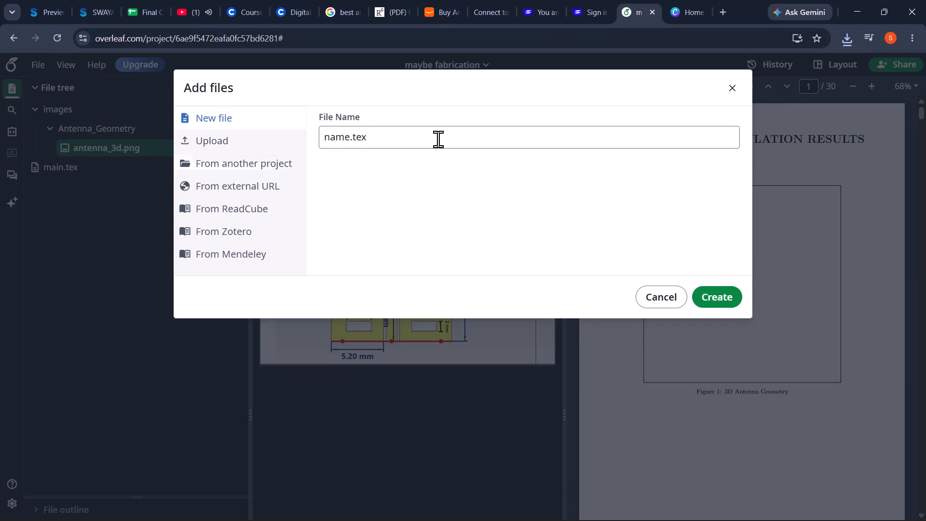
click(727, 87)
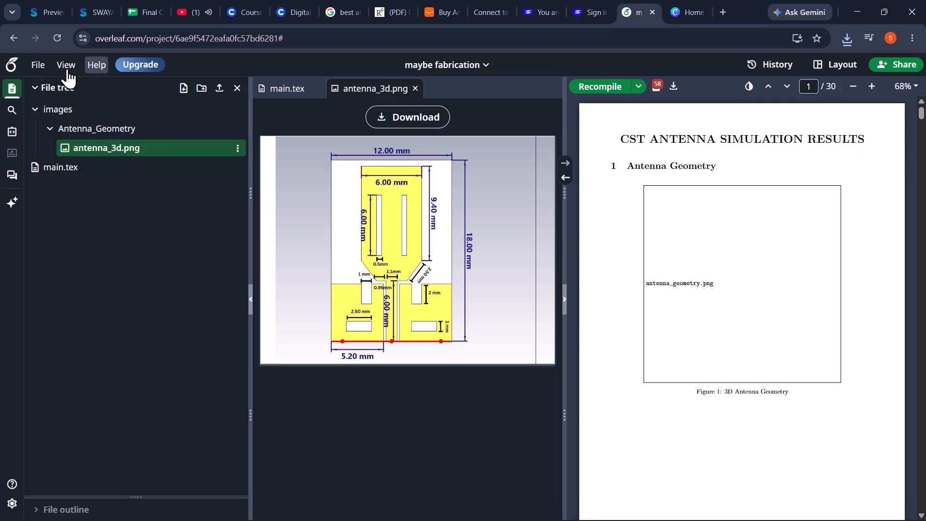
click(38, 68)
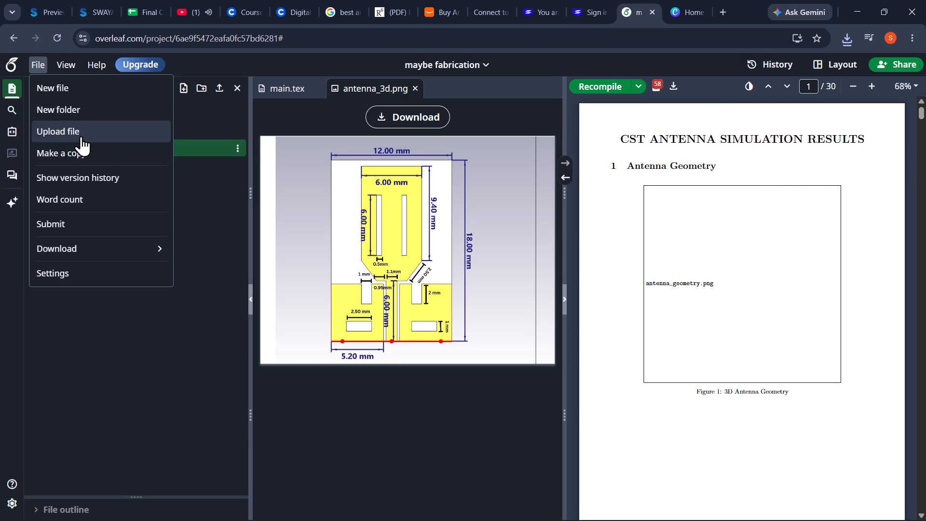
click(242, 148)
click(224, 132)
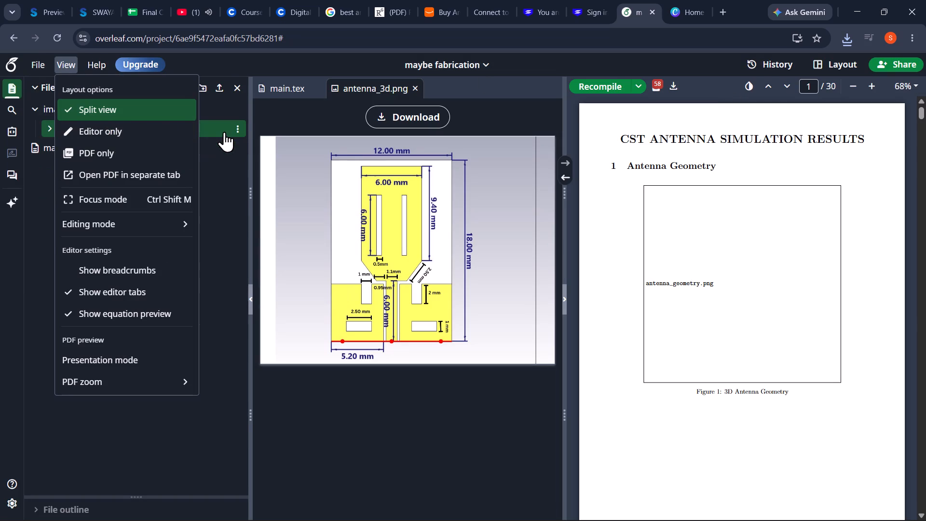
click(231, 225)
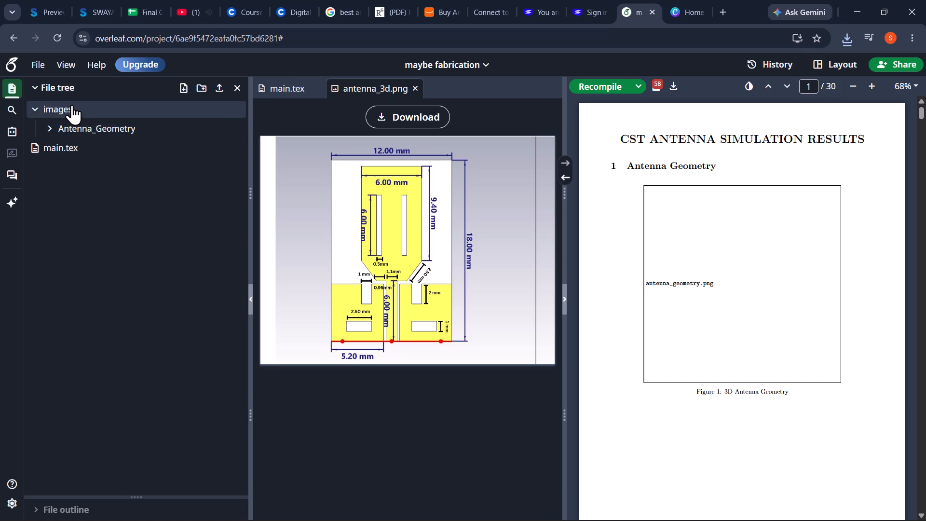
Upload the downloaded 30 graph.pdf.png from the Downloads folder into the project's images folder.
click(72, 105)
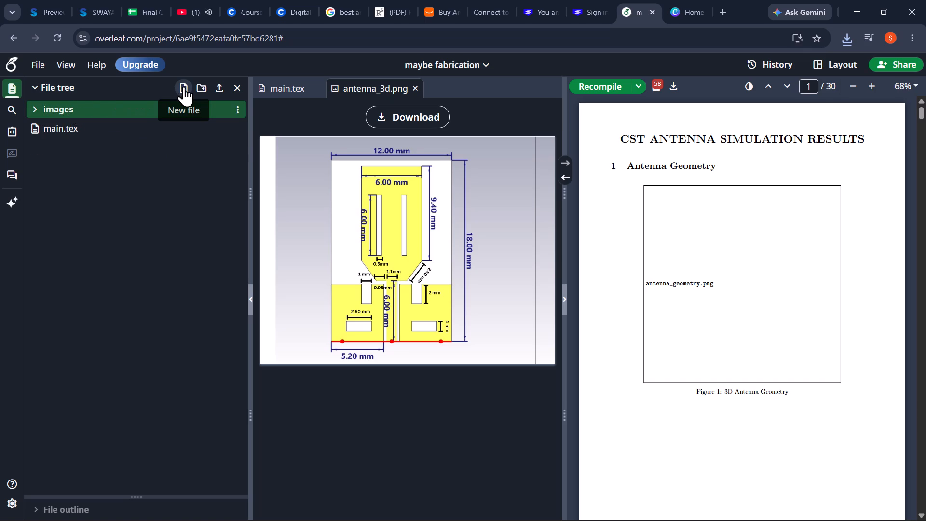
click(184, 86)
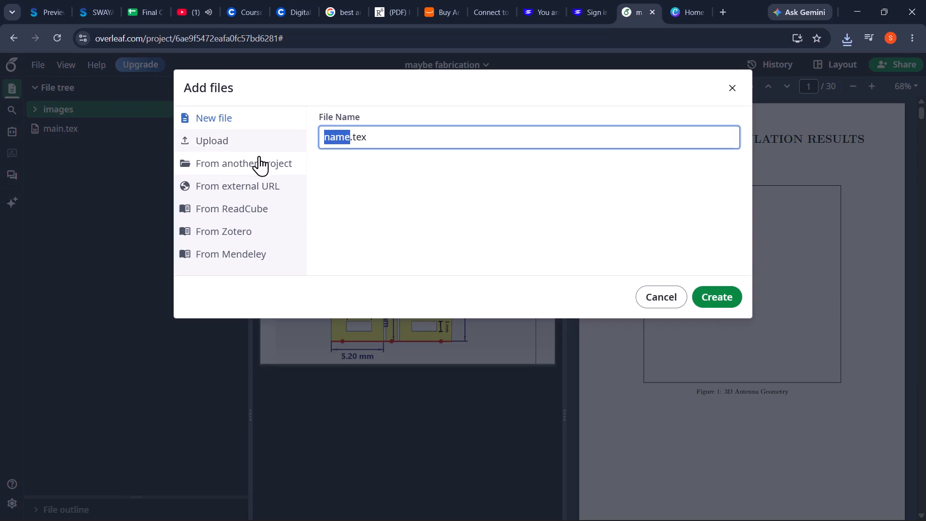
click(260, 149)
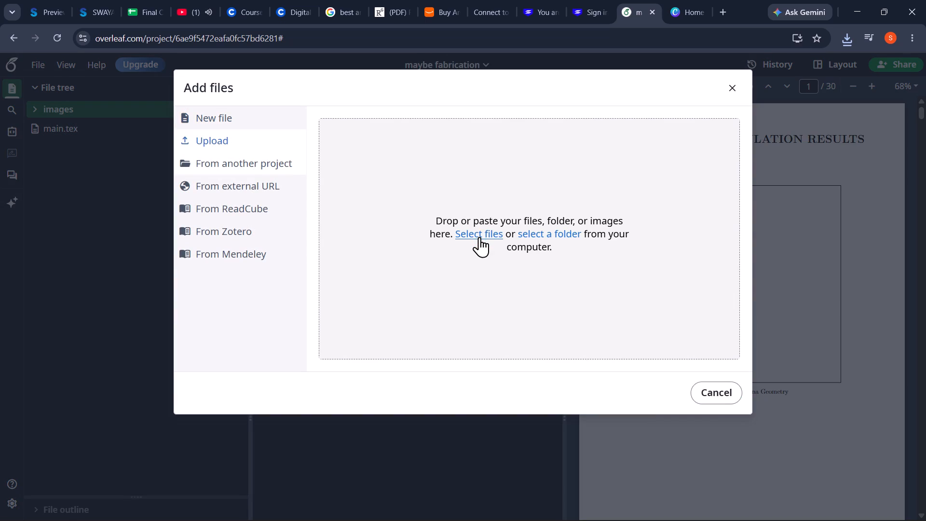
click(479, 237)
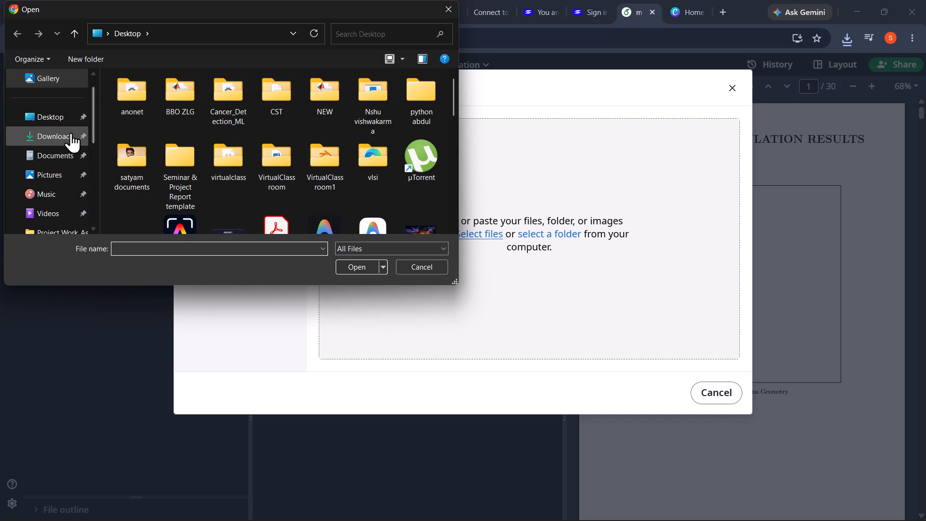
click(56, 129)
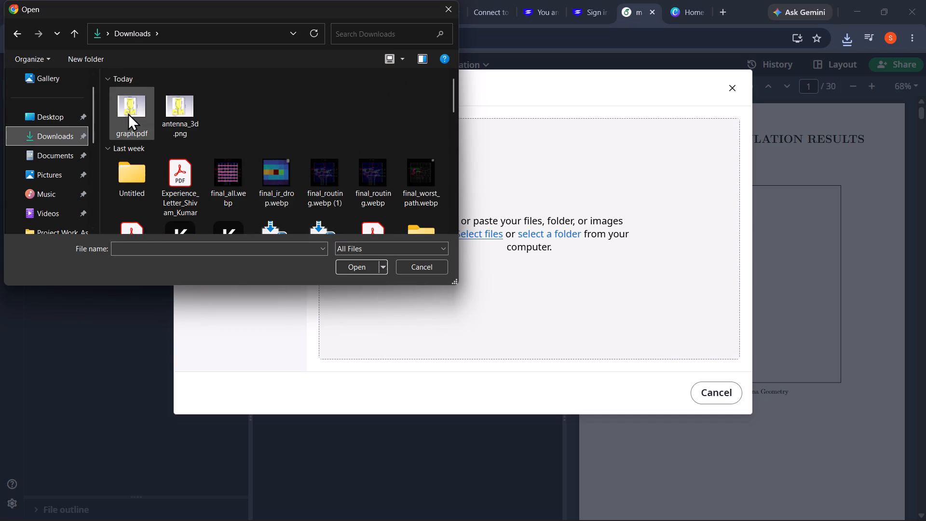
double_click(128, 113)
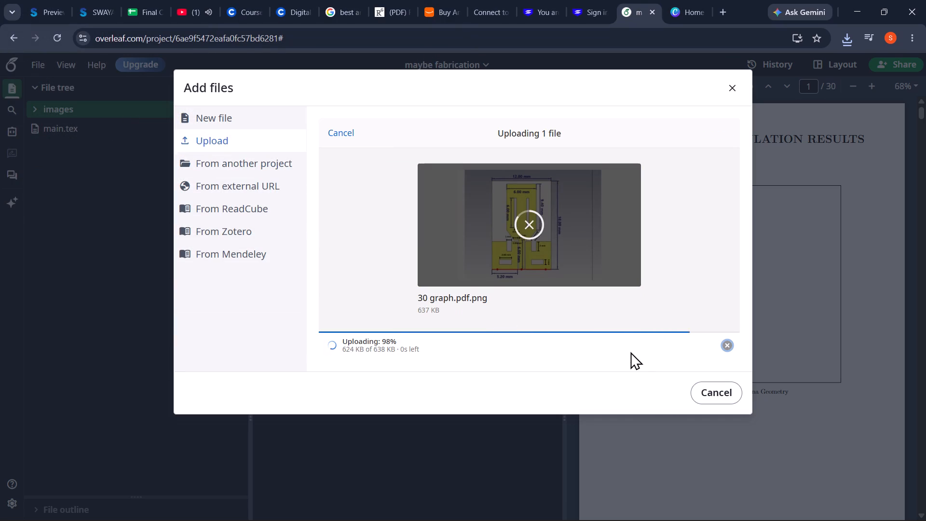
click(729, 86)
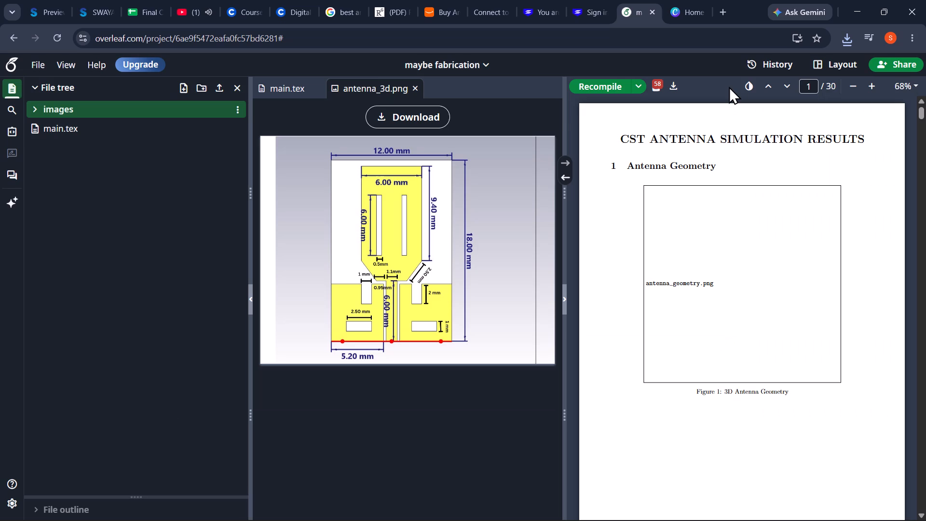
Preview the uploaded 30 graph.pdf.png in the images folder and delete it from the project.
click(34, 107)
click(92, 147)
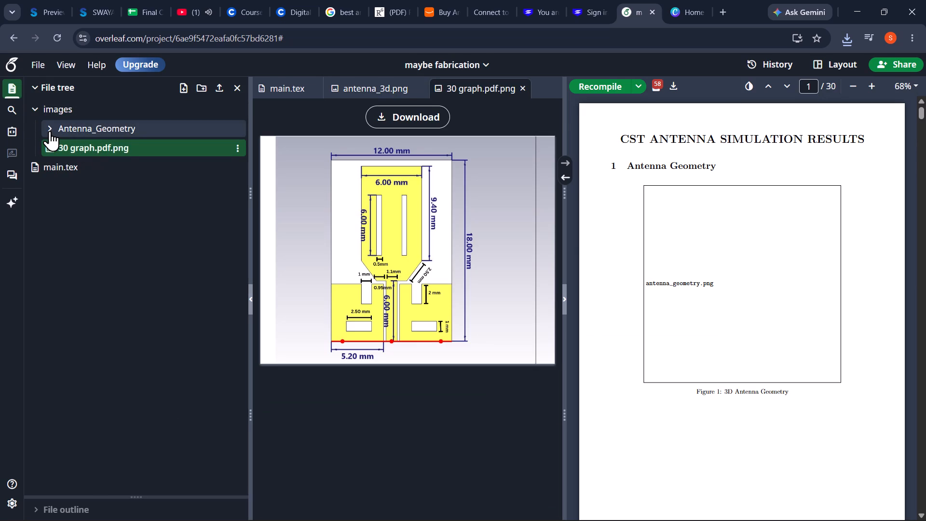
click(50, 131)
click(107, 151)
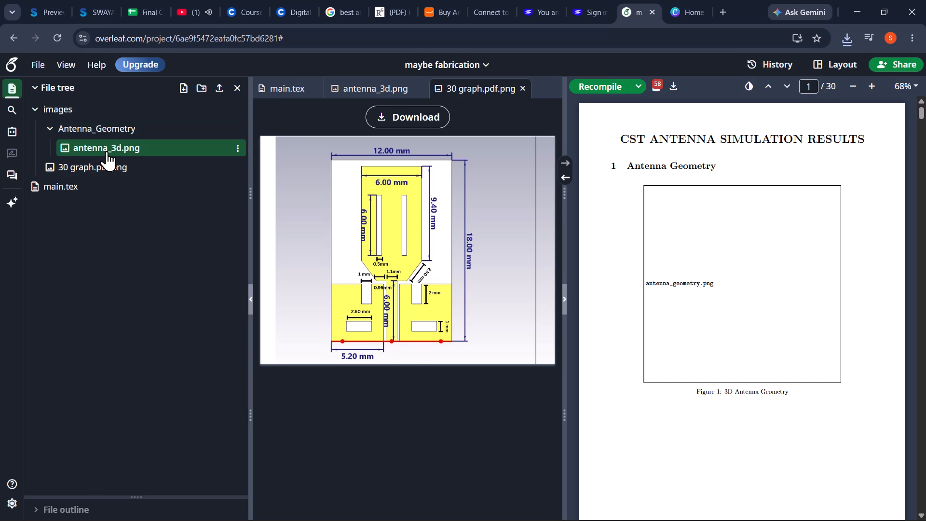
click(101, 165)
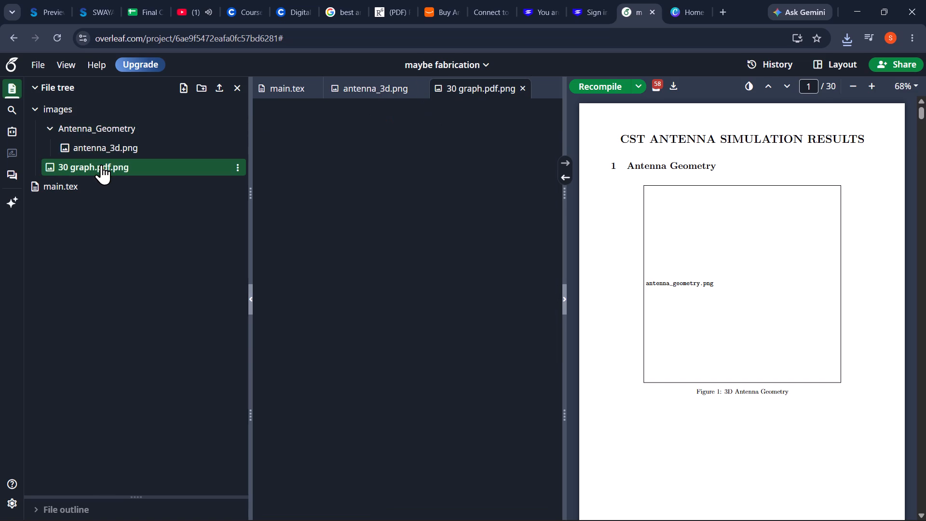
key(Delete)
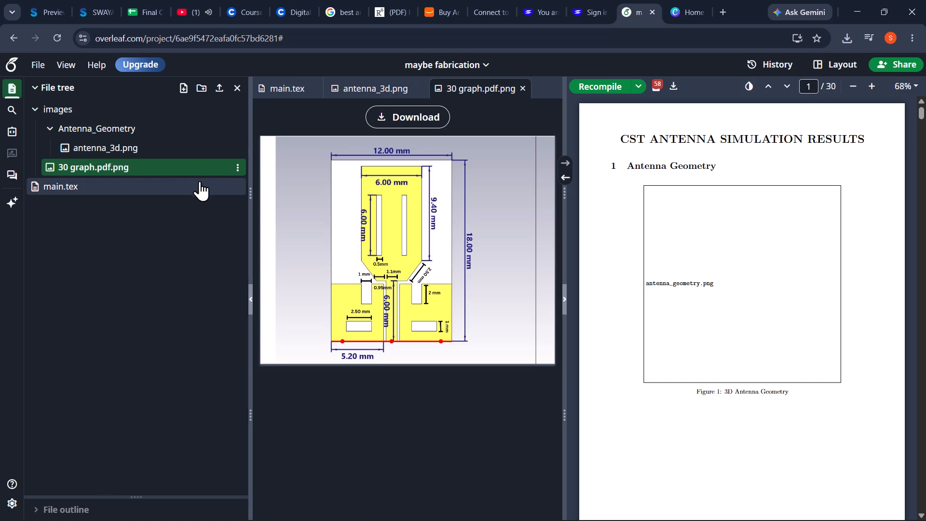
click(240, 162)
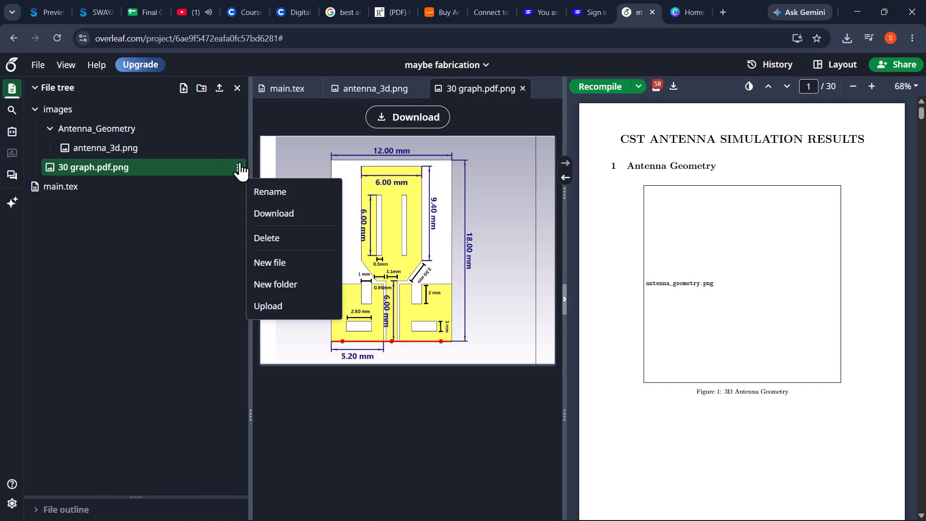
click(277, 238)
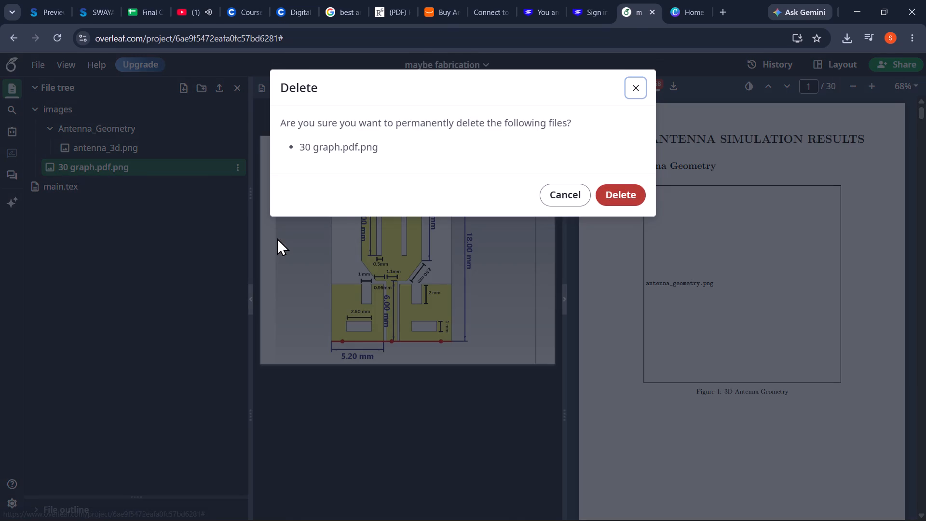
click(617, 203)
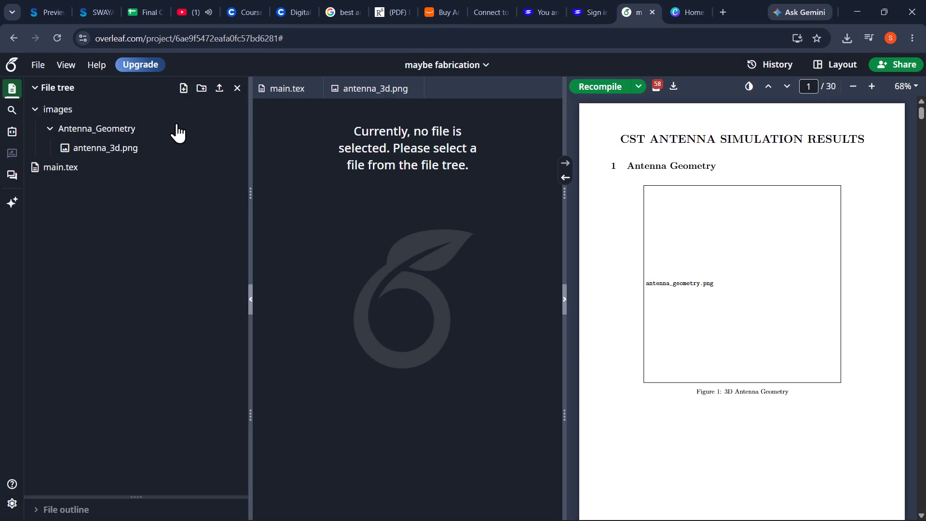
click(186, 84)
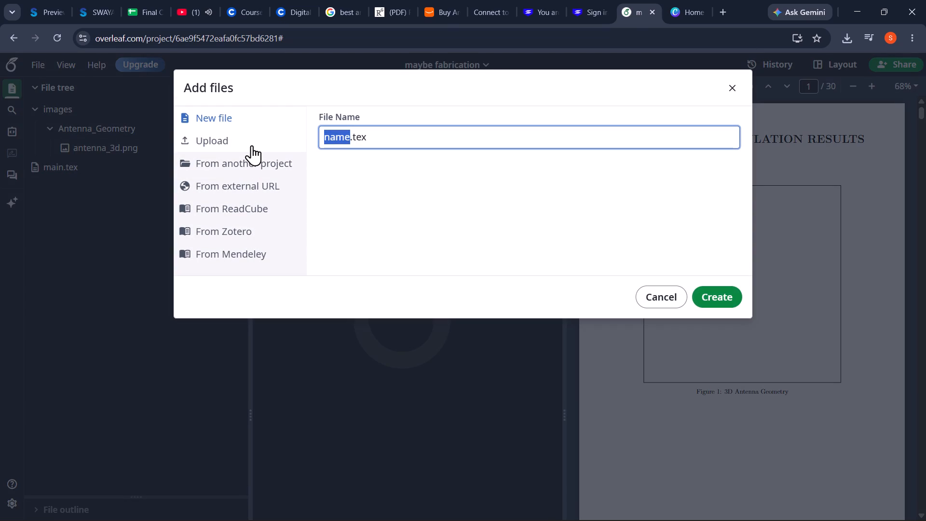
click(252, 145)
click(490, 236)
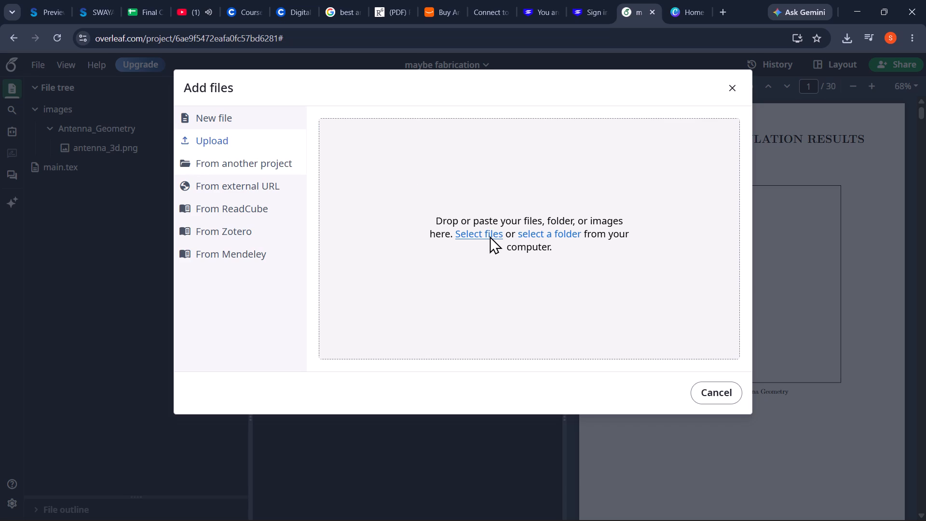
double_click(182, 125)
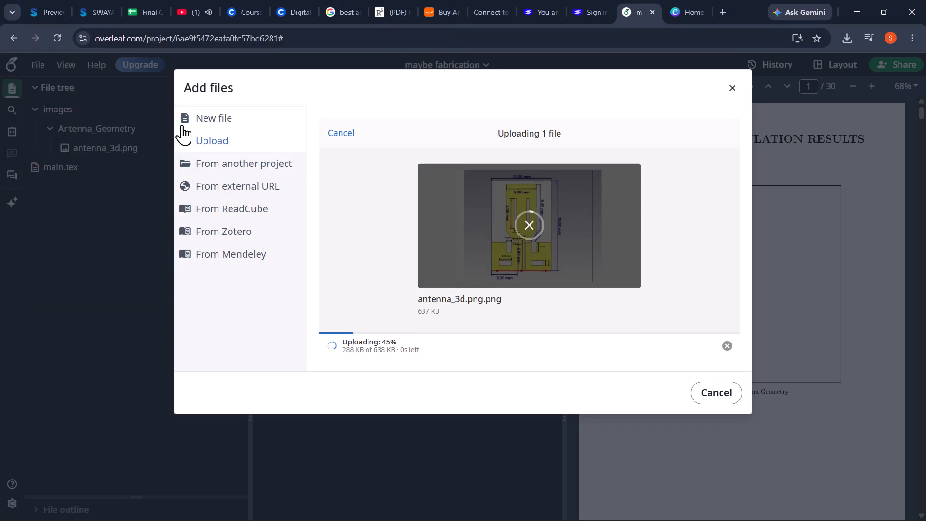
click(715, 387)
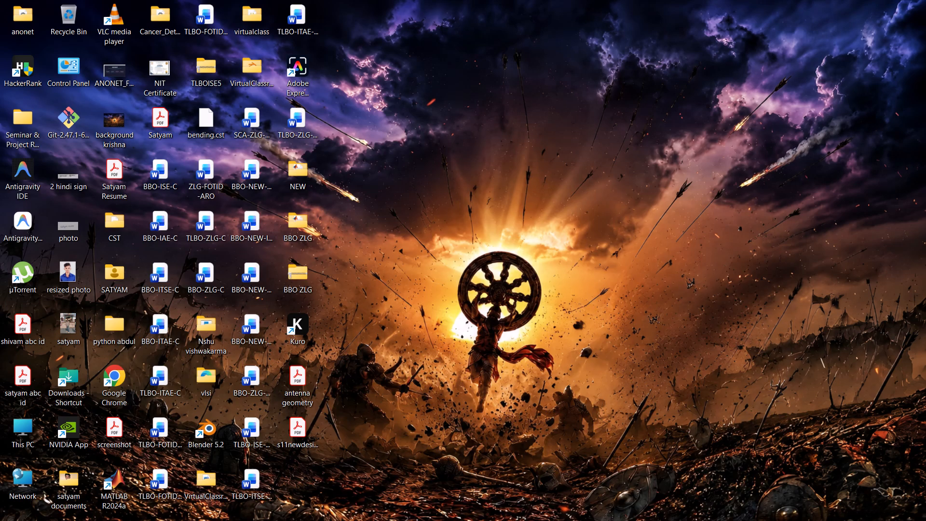
Check the previews of antenna_3d.png and 30 graph.pdf in the Downloads folder, and return to the Canva design.
click(454, 503)
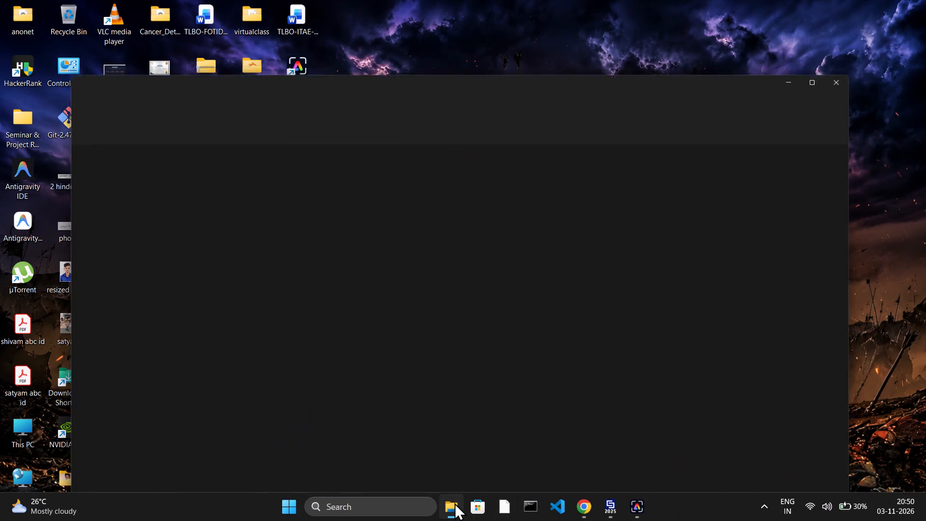
click(144, 121)
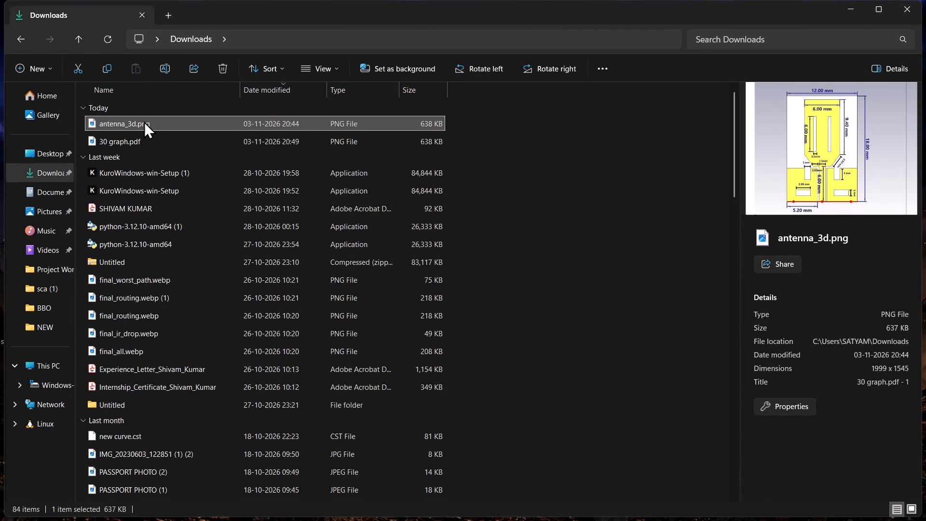
click(155, 140)
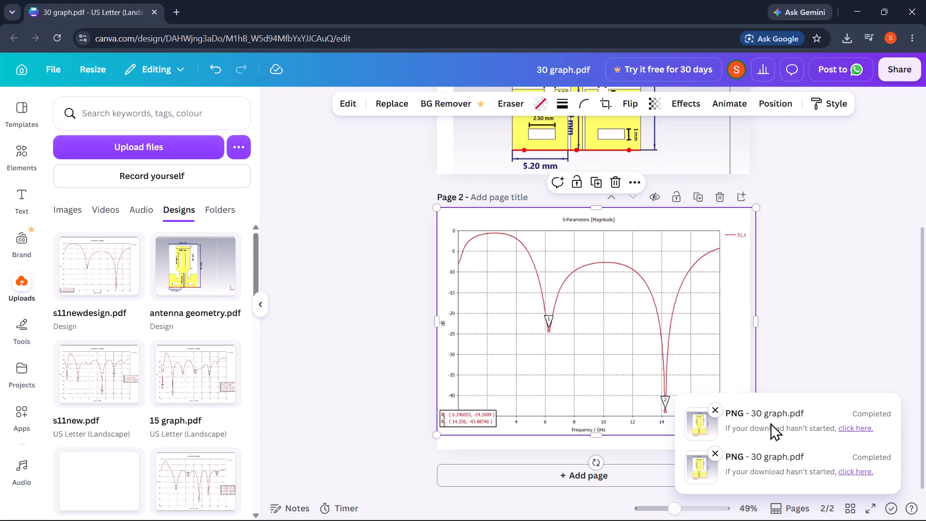
click(635, 343)
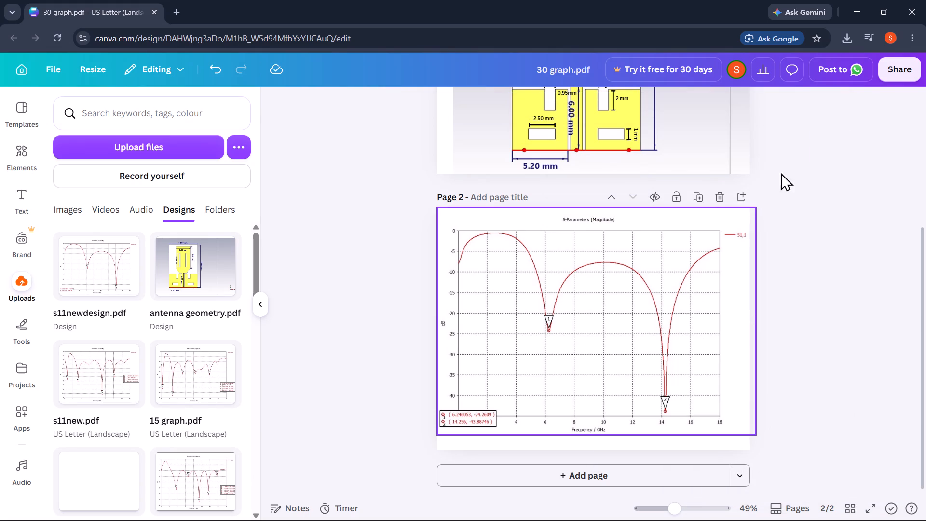
Download only page 2 of the Canva design, the S-Parameters plot, as a PNG.
click(637, 326)
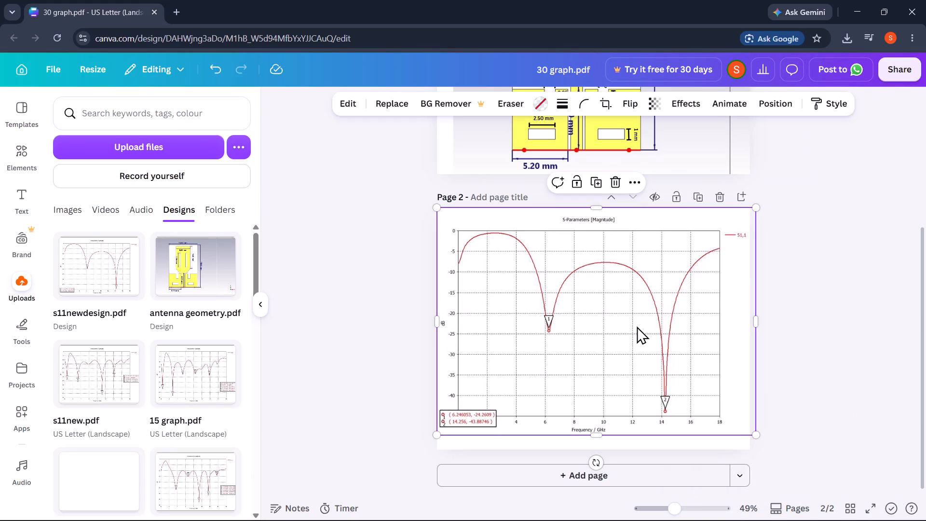
click(881, 69)
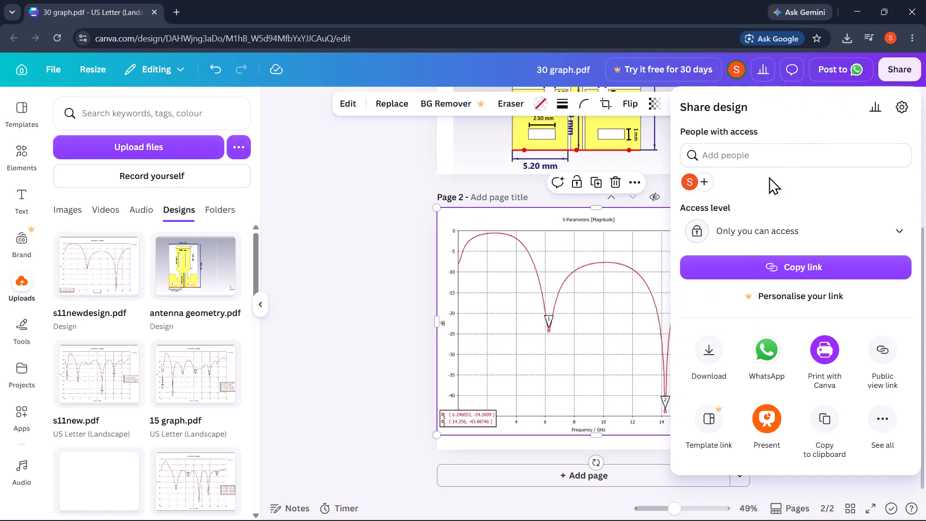
click(726, 351)
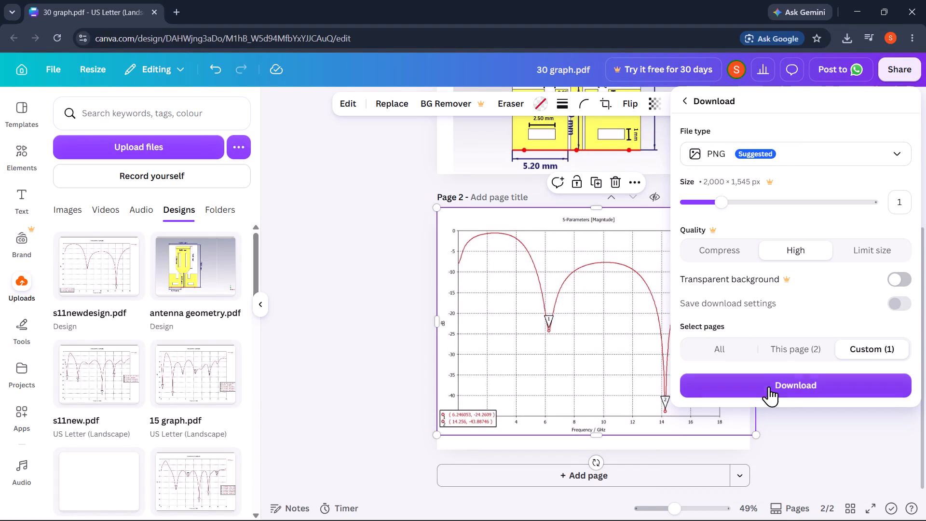
click(811, 349)
click(825, 380)
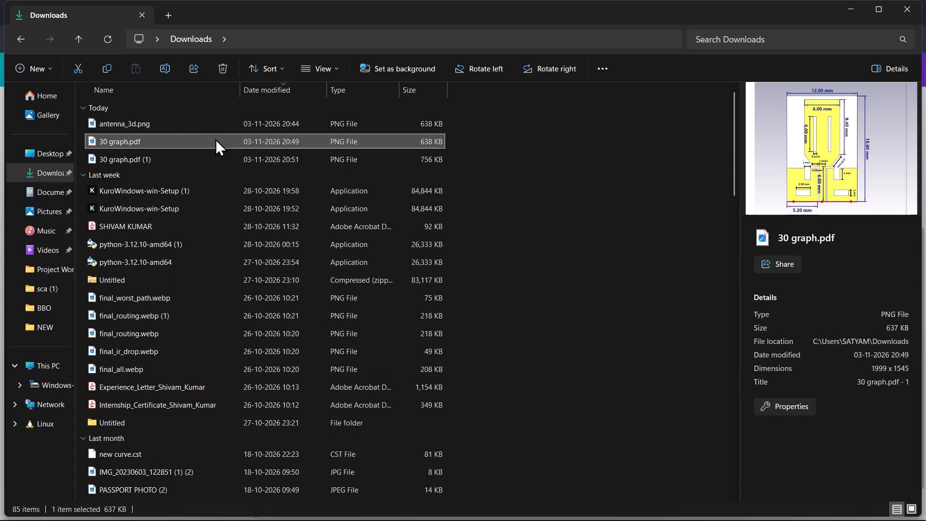
Check 30 graph.pdf (1) in the Downloads folder and upload it to the Overleaf project.
click(197, 159)
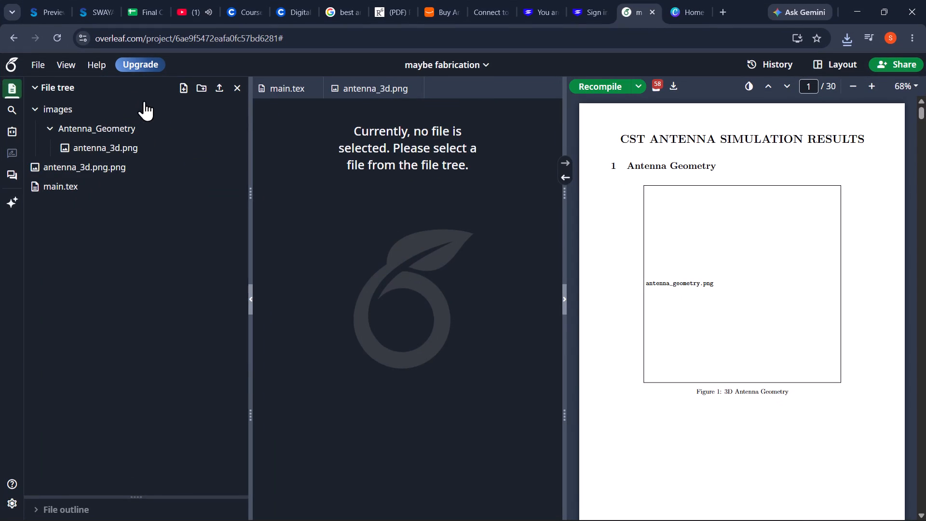
click(186, 85)
click(253, 139)
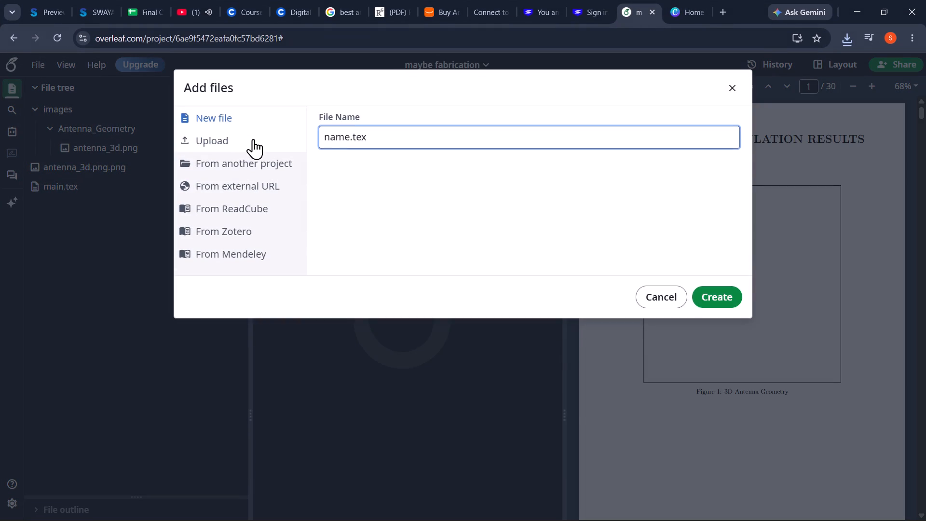
click(497, 233)
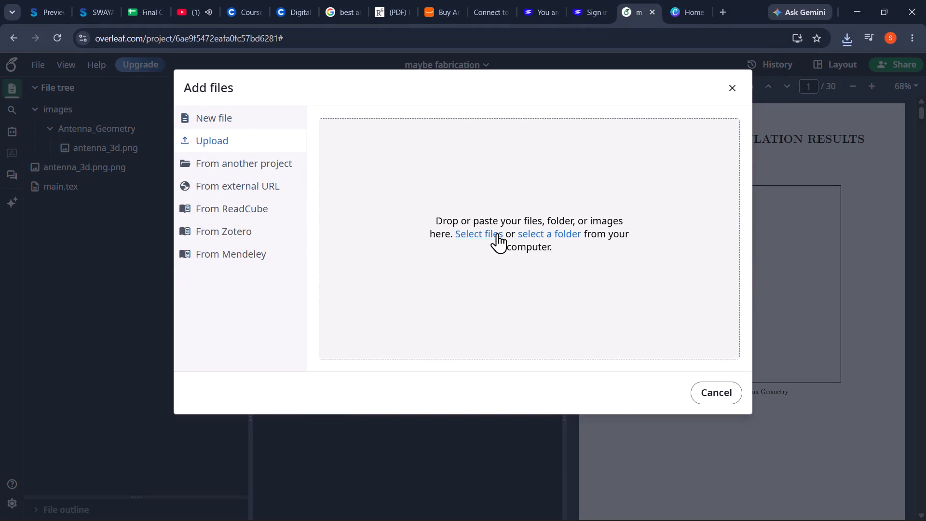
double_click(142, 130)
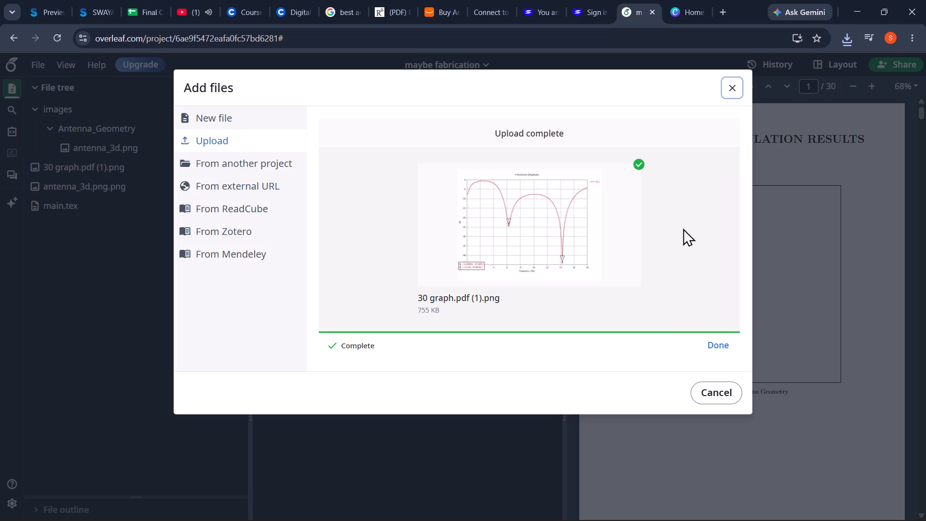
Rename the uploaded 30 graph.pdf (1).png in the file tree as S11.png.
click(82, 173)
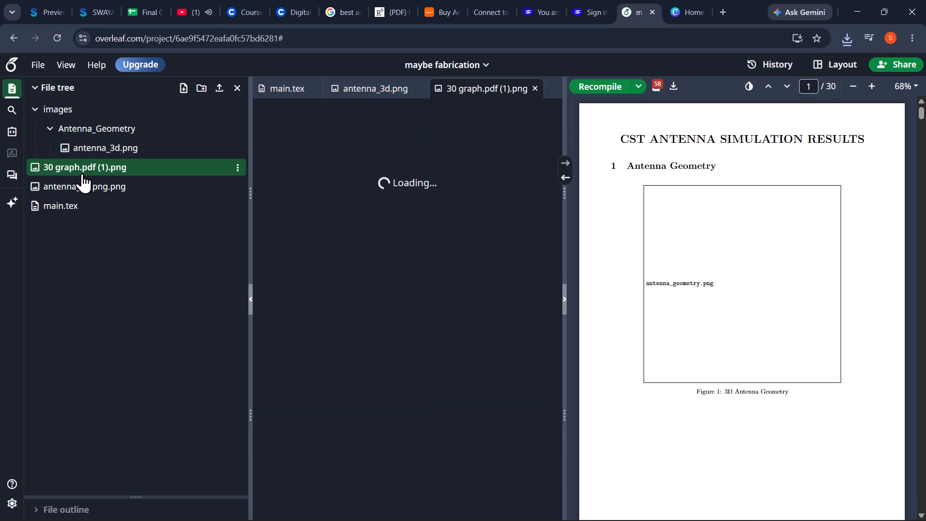
click(236, 163)
click(280, 188)
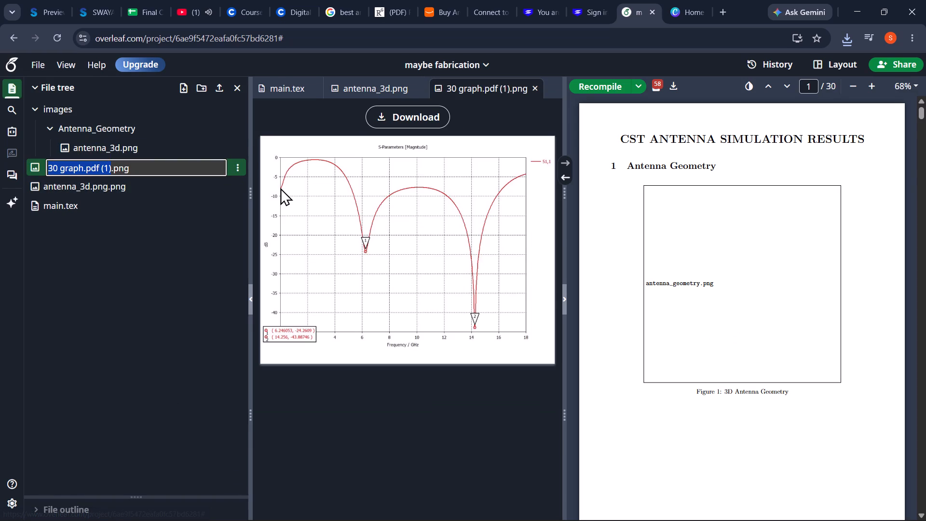
key(ctrl+a)
key(ctrl+v)
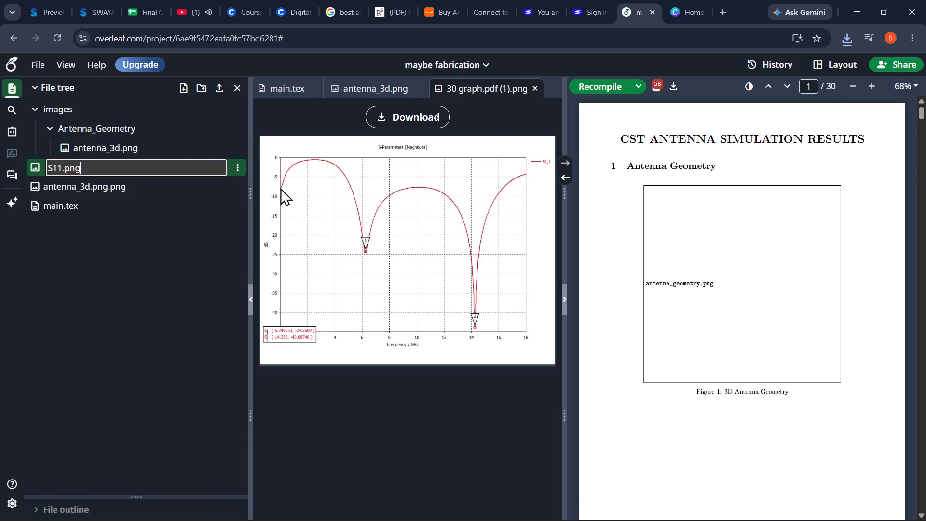
key(Return)
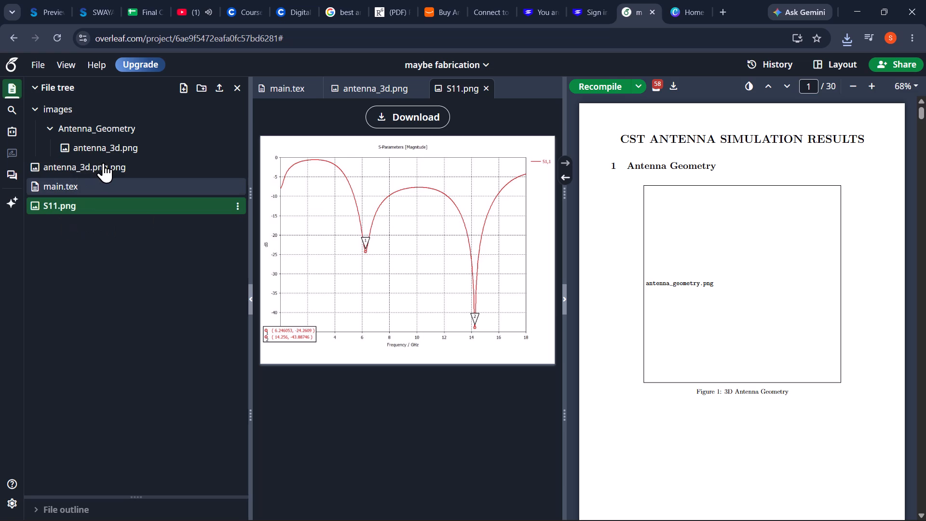
Move S11.png into the Antenna_Geometry folder inside images.
drag(101, 206, 132, 142)
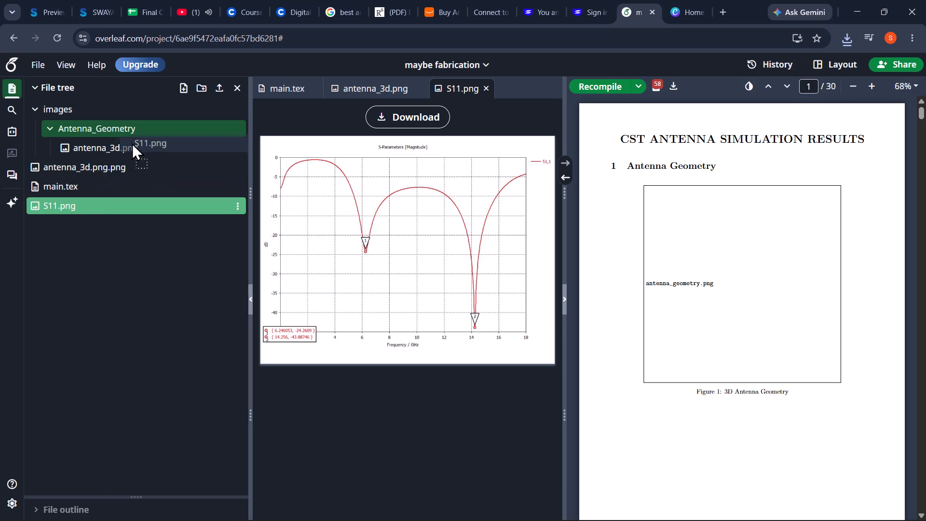
drag(132, 142, 148, 134)
Delete the duplicate antenna_3d.png.png from the project root.
click(121, 185)
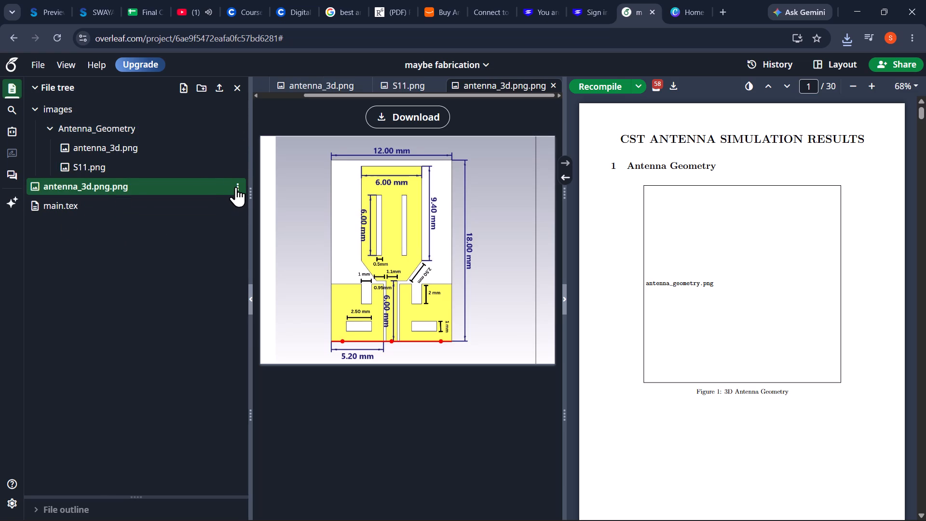
click(236, 187)
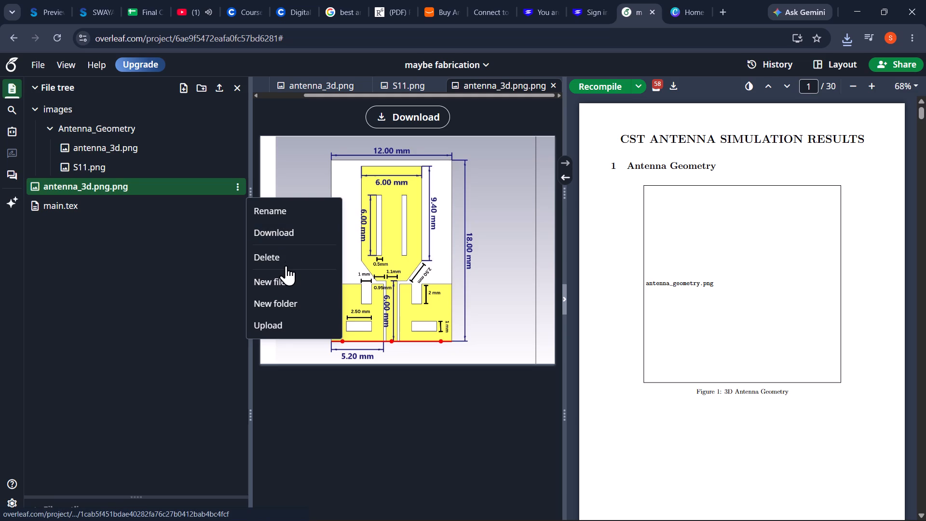
click(286, 265)
click(612, 192)
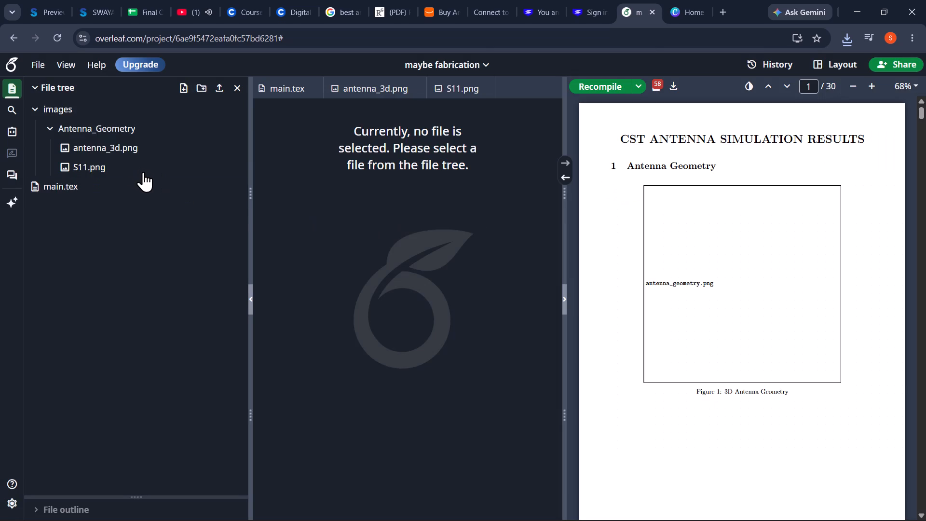
click(143, 173)
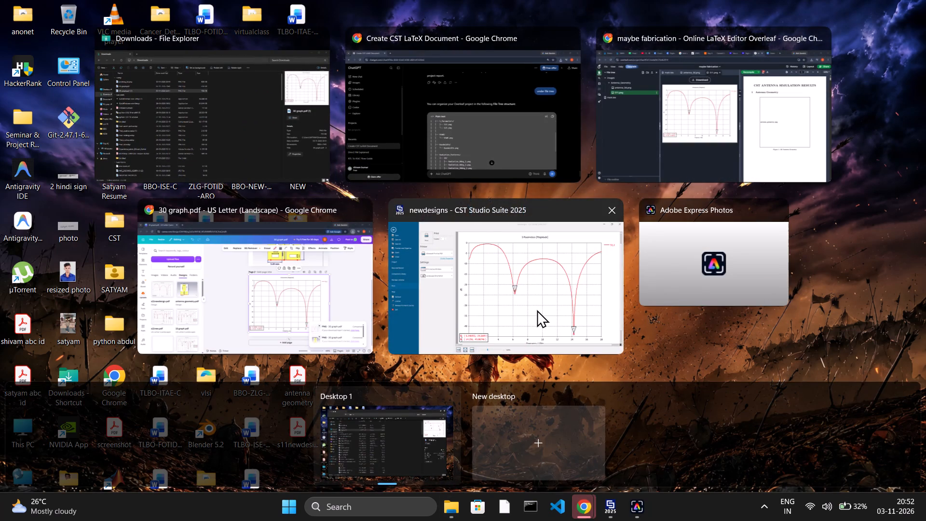
Switch to CST Studio Suite, leave the print view and display the VSWR1 curve from the 1D results.
click(537, 310)
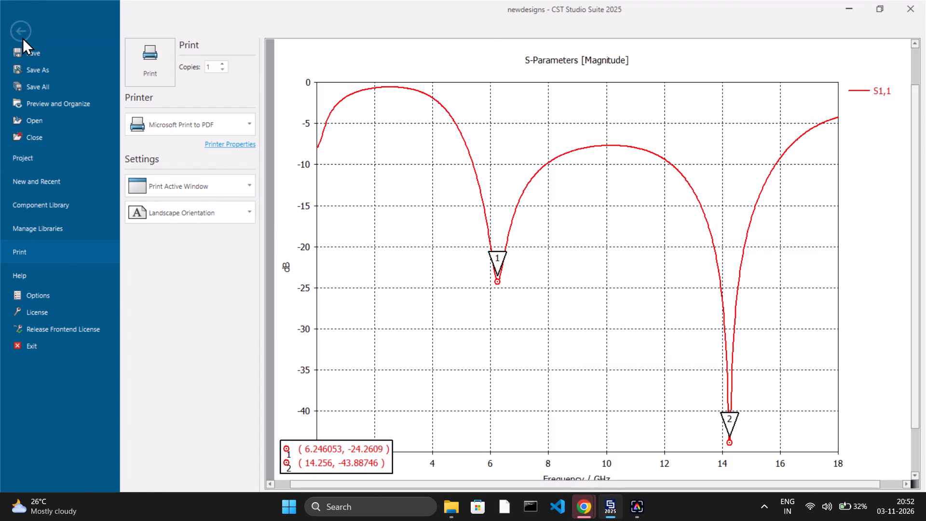
click(22, 37)
scroll(54, 403, down, 1)
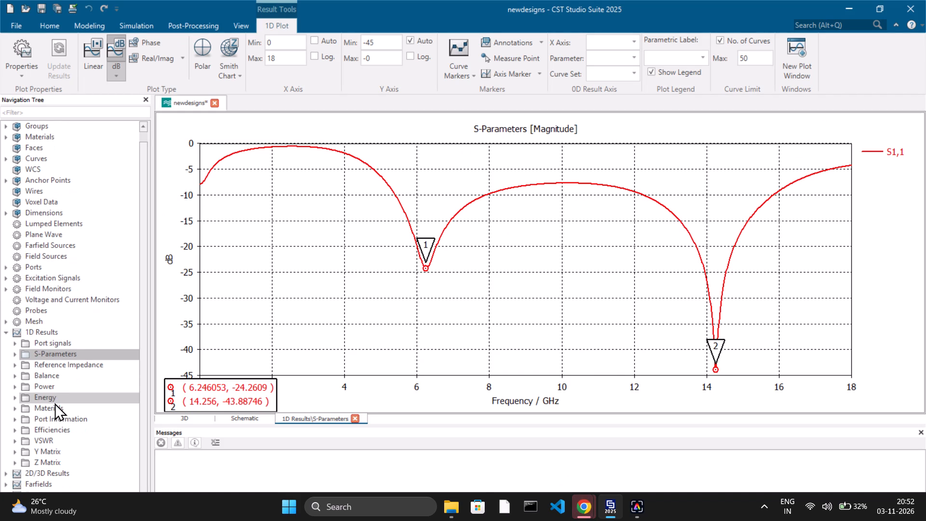
scroll(54, 403, down, 1)
click(19, 442)
click(45, 450)
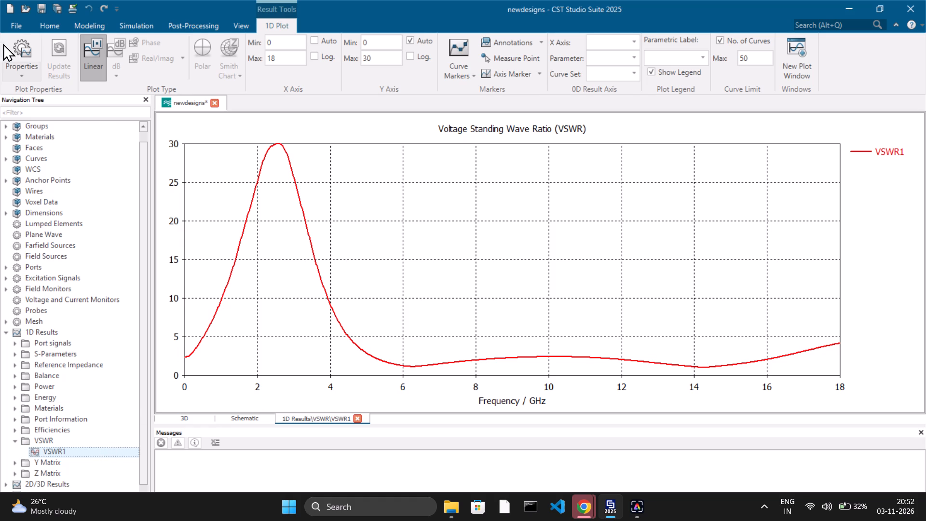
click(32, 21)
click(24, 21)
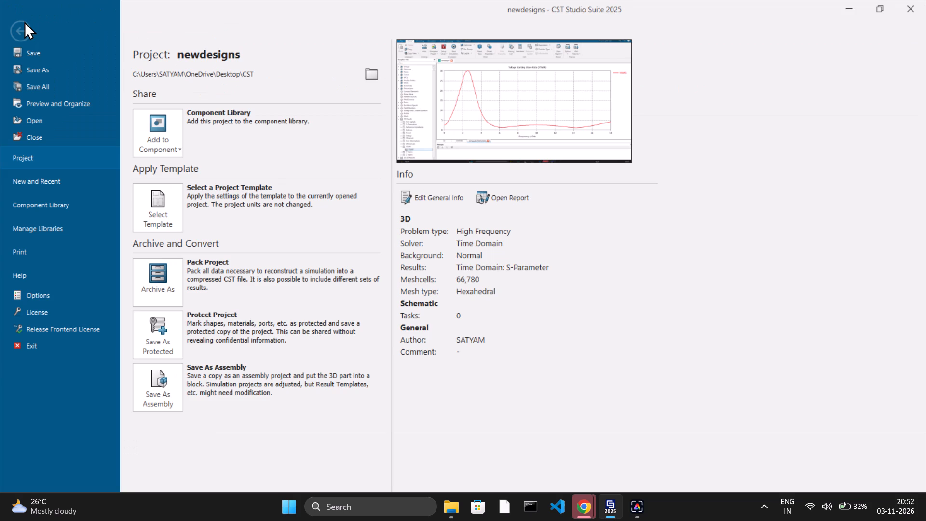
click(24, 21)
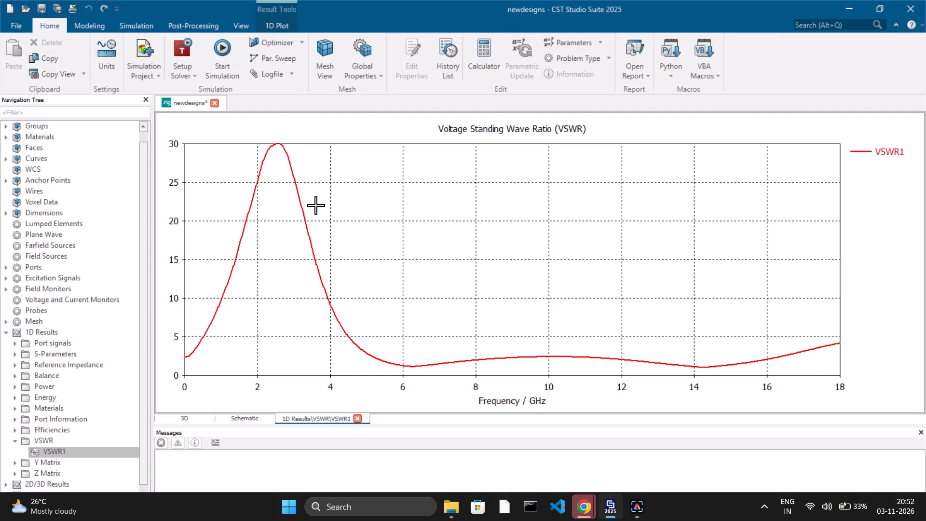
Print the VSWR plot to a PDF on the Desktop named vswrnewdesign.
click(17, 22)
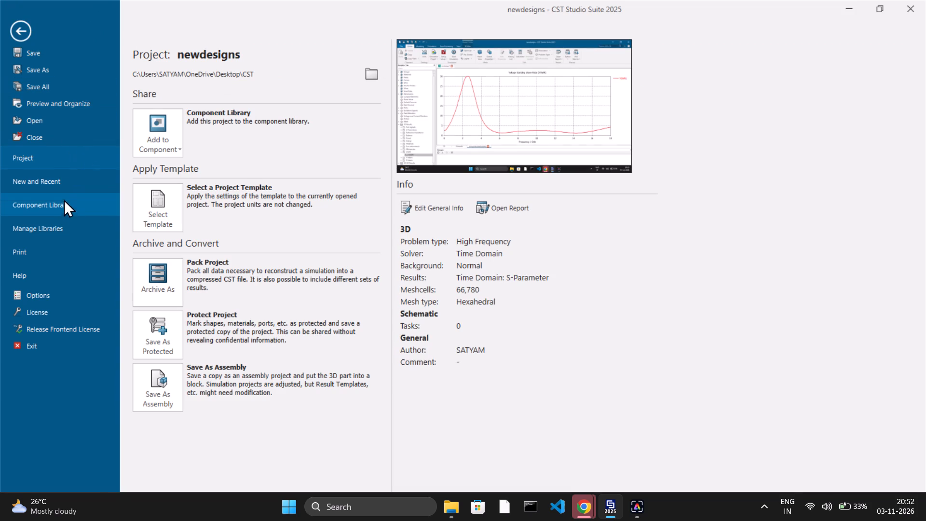
click(53, 246)
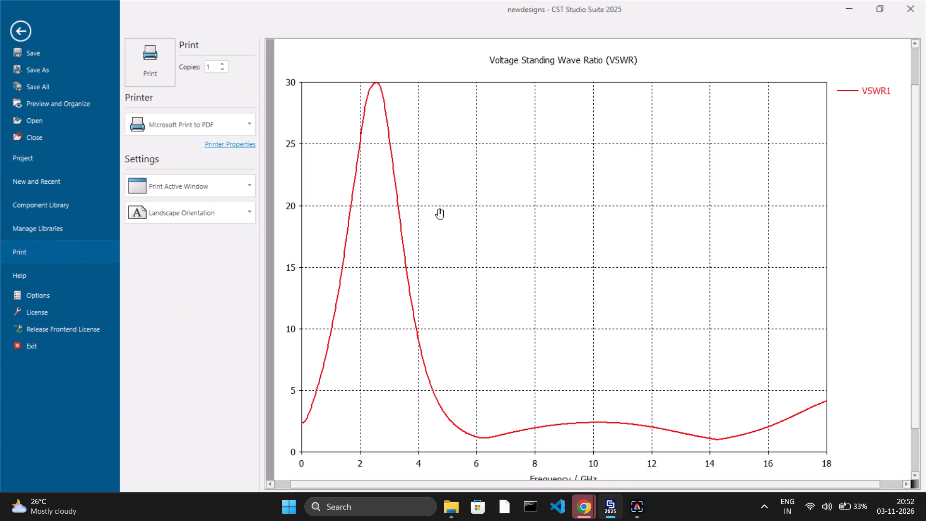
click(160, 61)
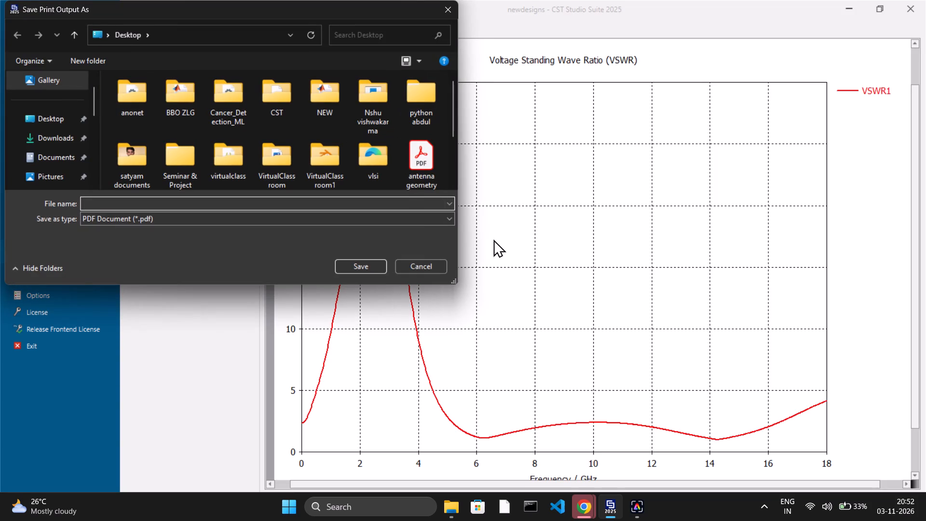
click(452, 11)
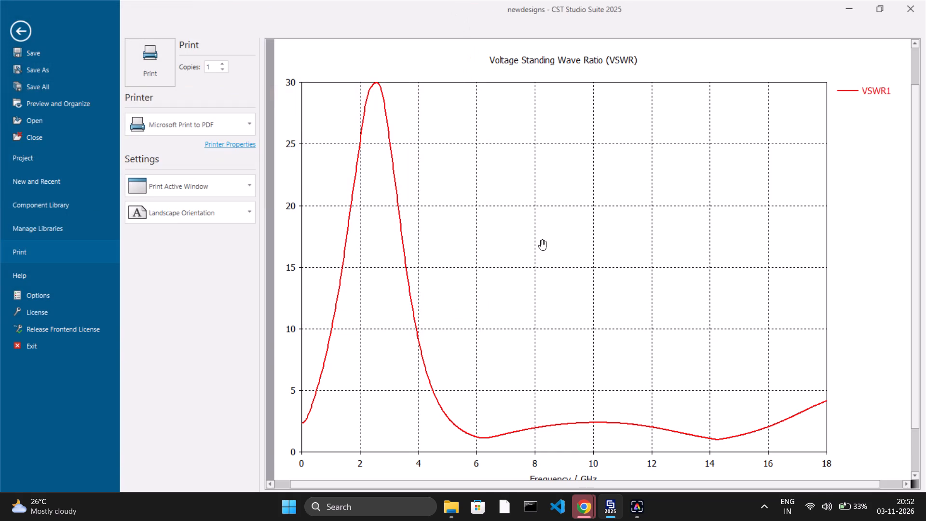
drag(543, 245, 543, 230)
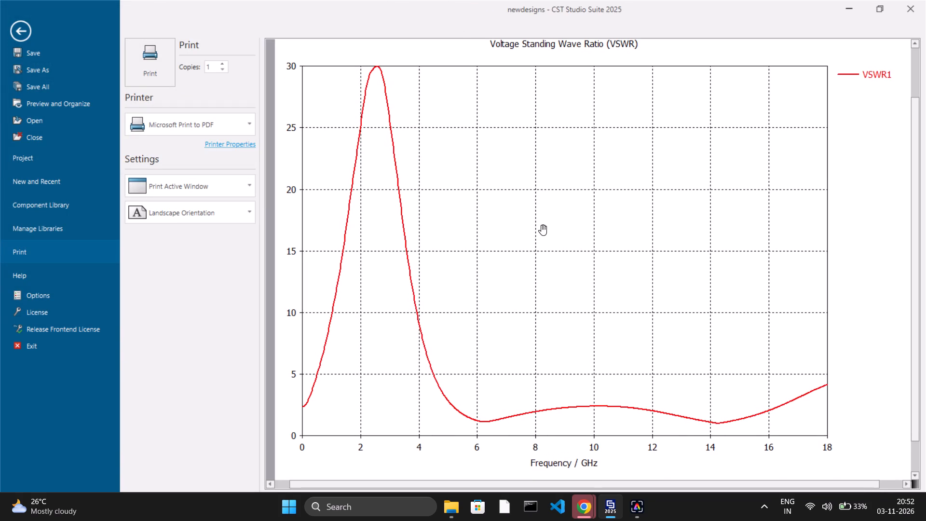
drag(543, 230, 545, 231)
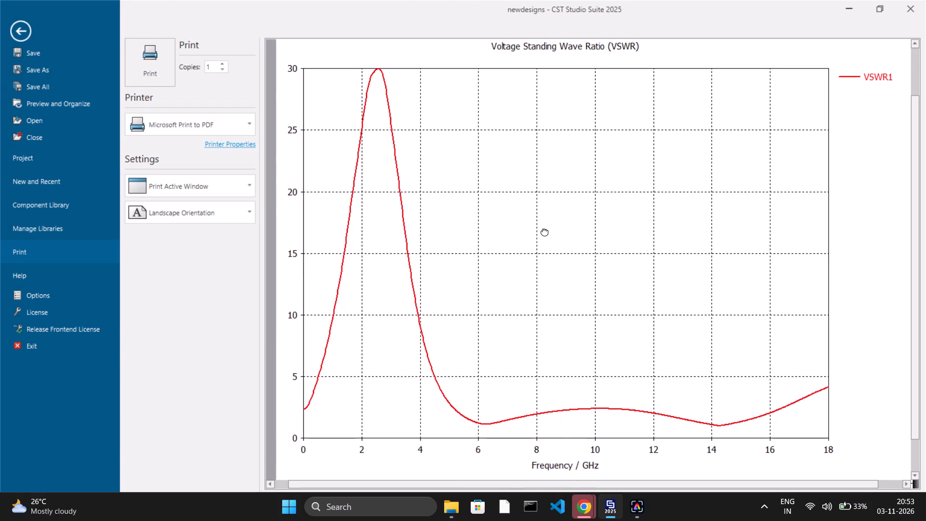
drag(545, 231, 545, 234)
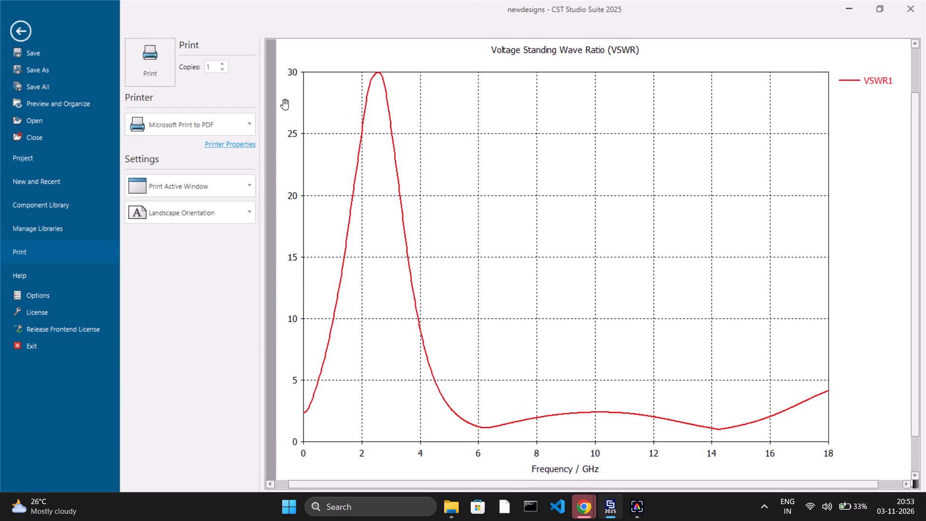
click(146, 54)
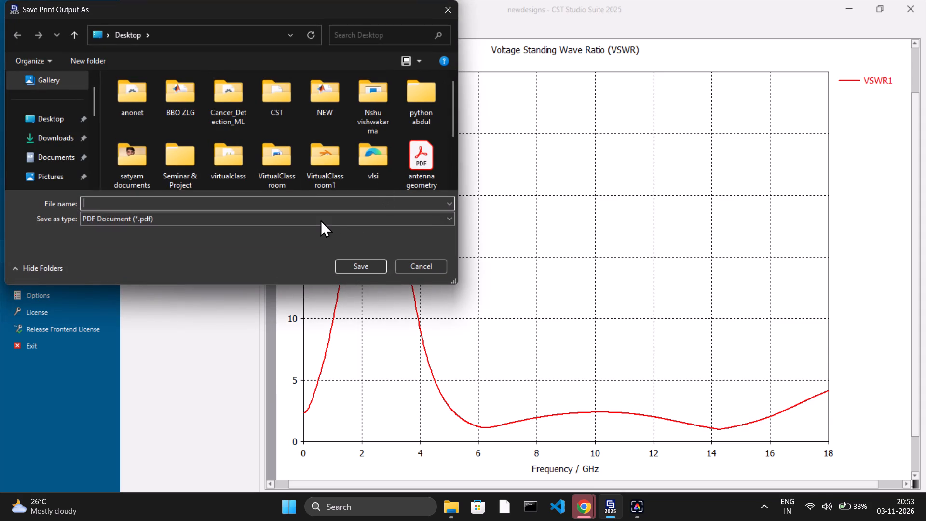
text(vswrnewdesign)
key(Return)
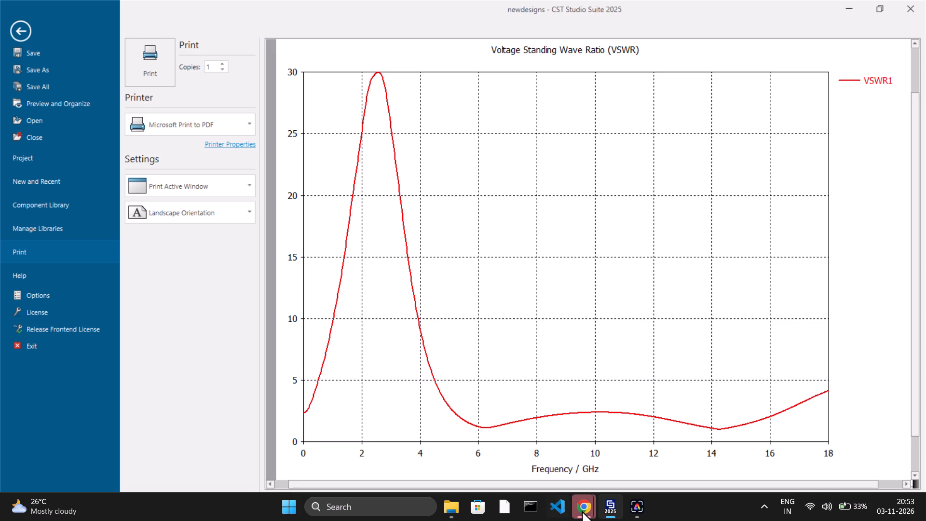
Switch to the Canva design and upload vswrnewdesign.pdf from the Desktop.
click(671, 447)
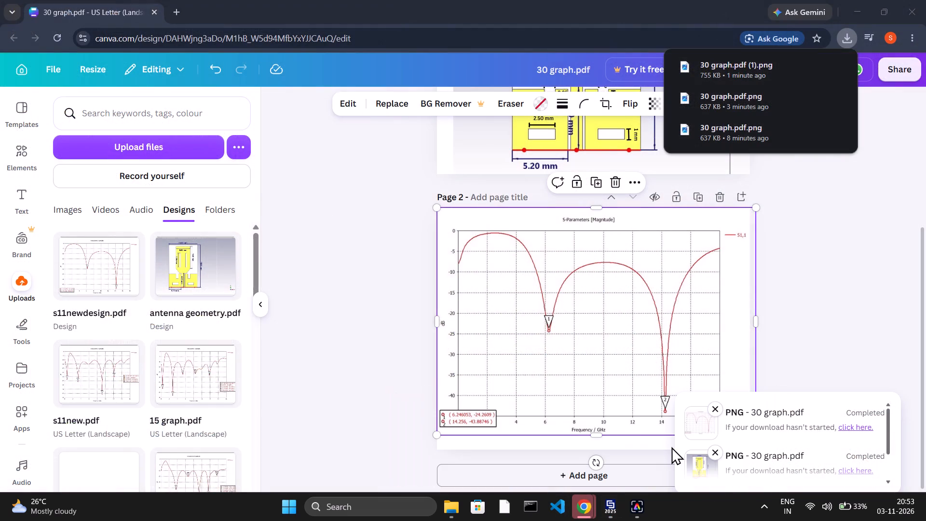
click(26, 288)
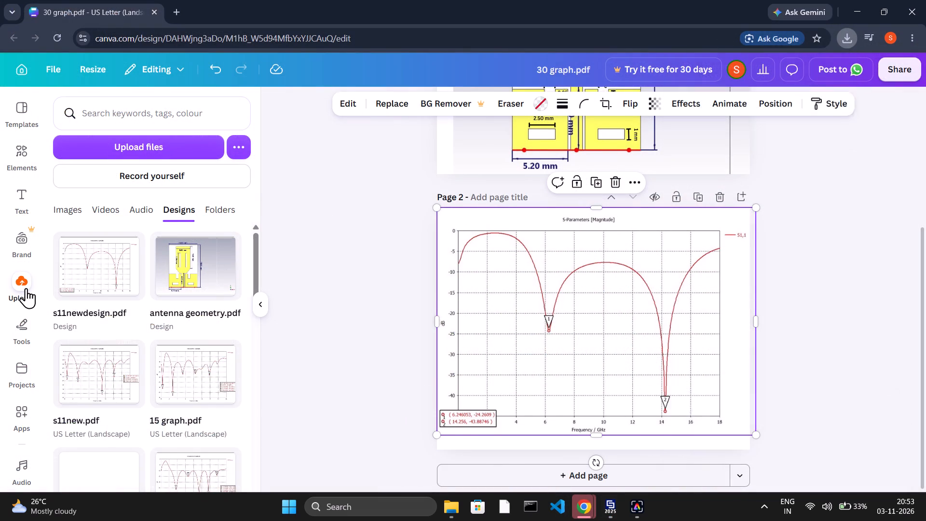
click(14, 281)
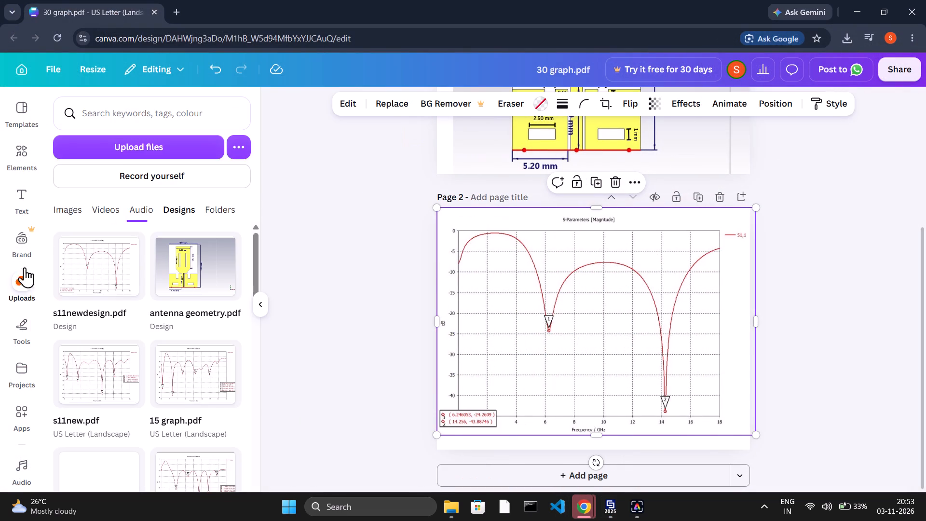
click(136, 142)
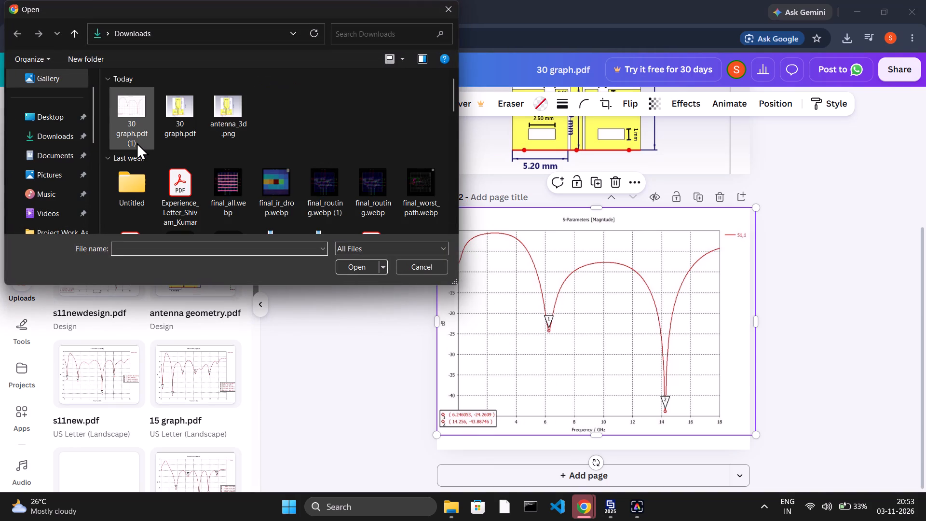
click(53, 125)
scroll(272, 155, down, 1)
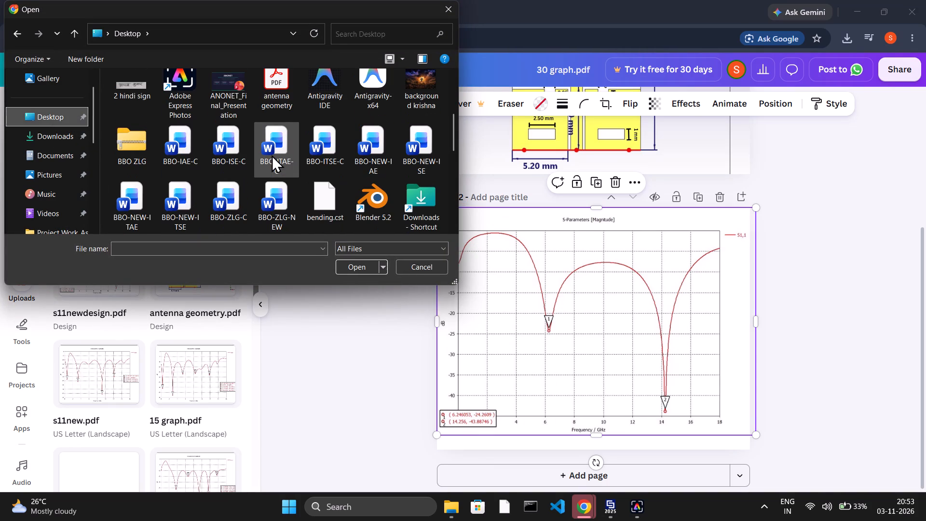
scroll(272, 155, up, 1)
scroll(272, 155, down, 3)
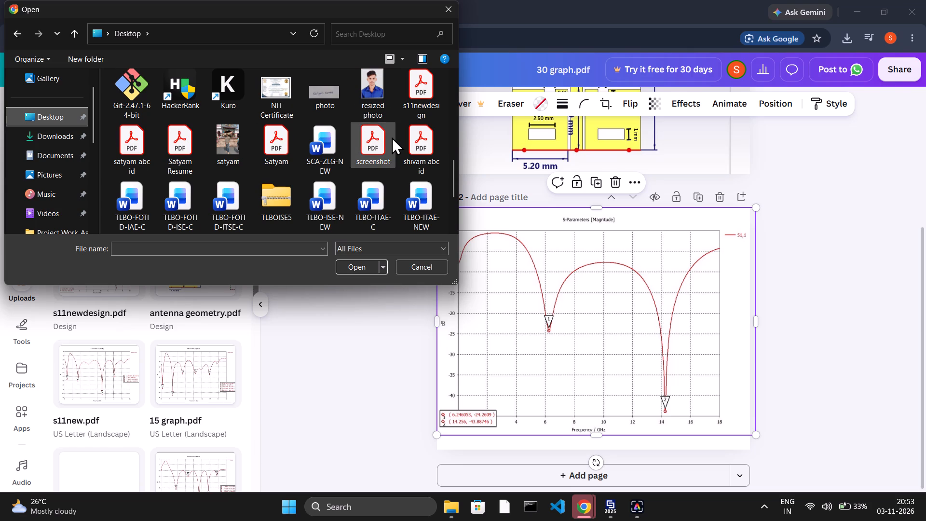
scroll(392, 137, down, 1)
double_click(286, 197)
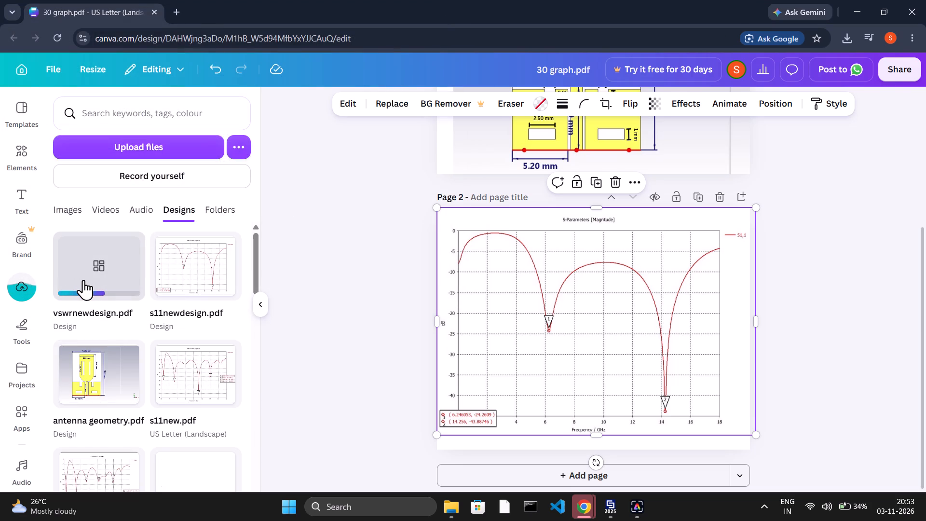
Add a third page to the Canva design and place the uploaded vswrnewdesign.pdf on it.
click(546, 471)
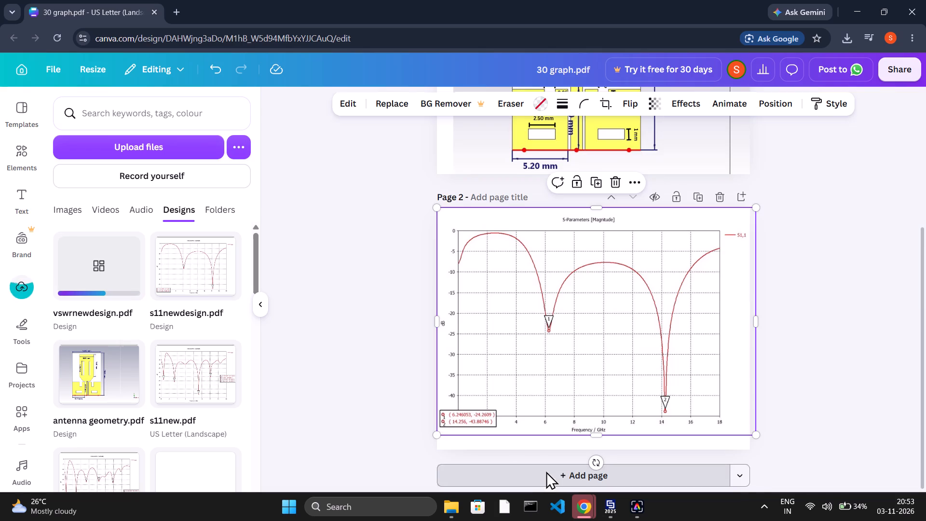
click(123, 274)
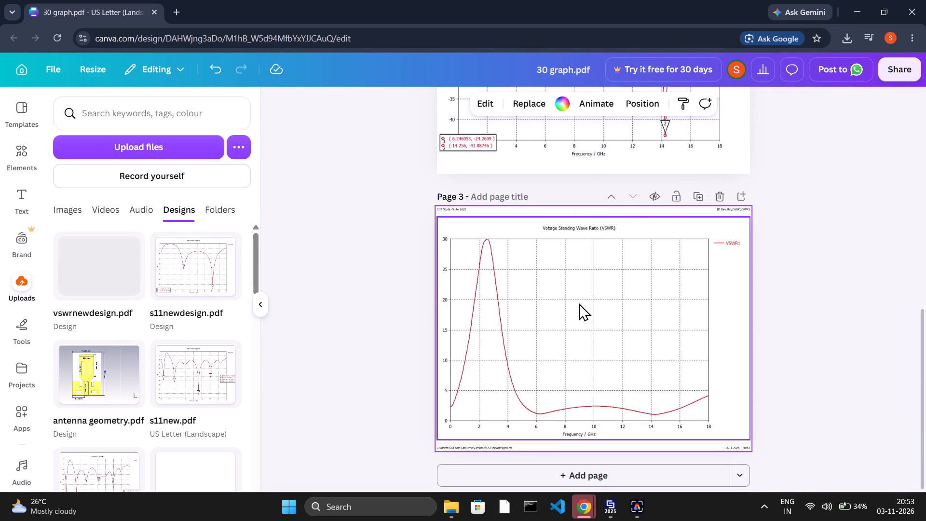
Clear the header and footer strips off page 3 and enlarge the VSWR plot to about 11 by 8.1 to fill the page.
drag(656, 208, 73, 188)
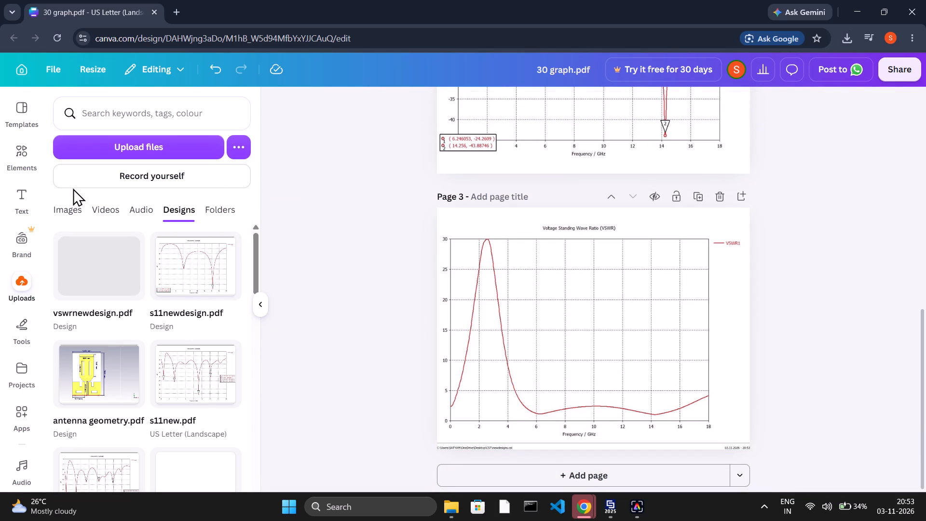
drag(461, 447, 0, 358)
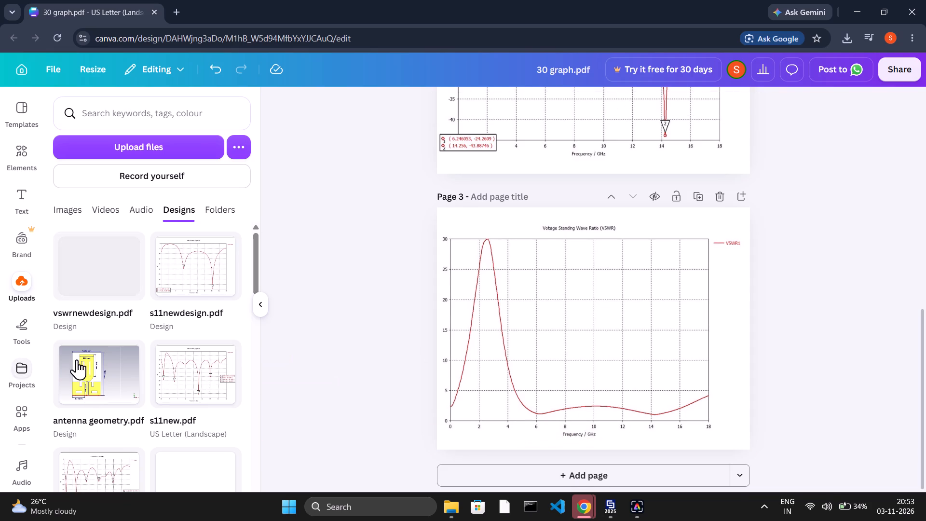
click(507, 366)
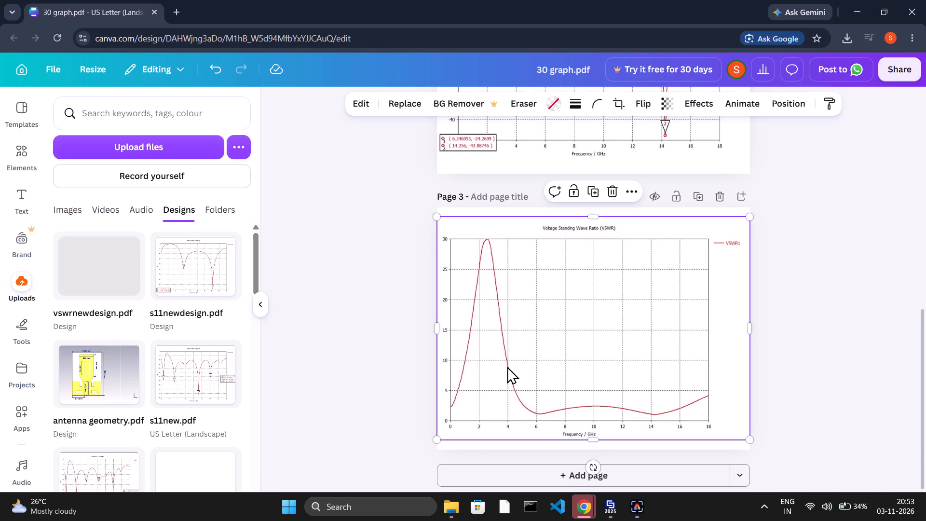
drag(591, 219, 591, 217)
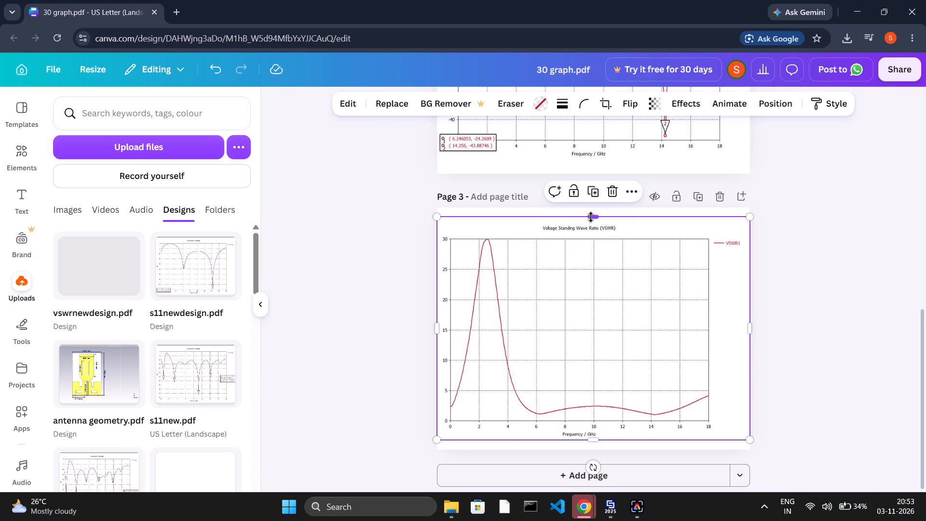
drag(591, 217, 591, 215)
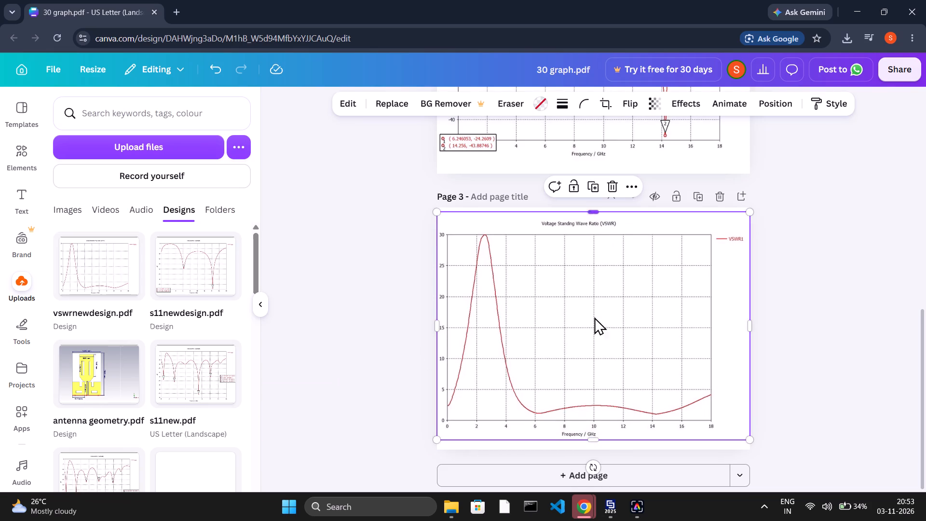
click(596, 440)
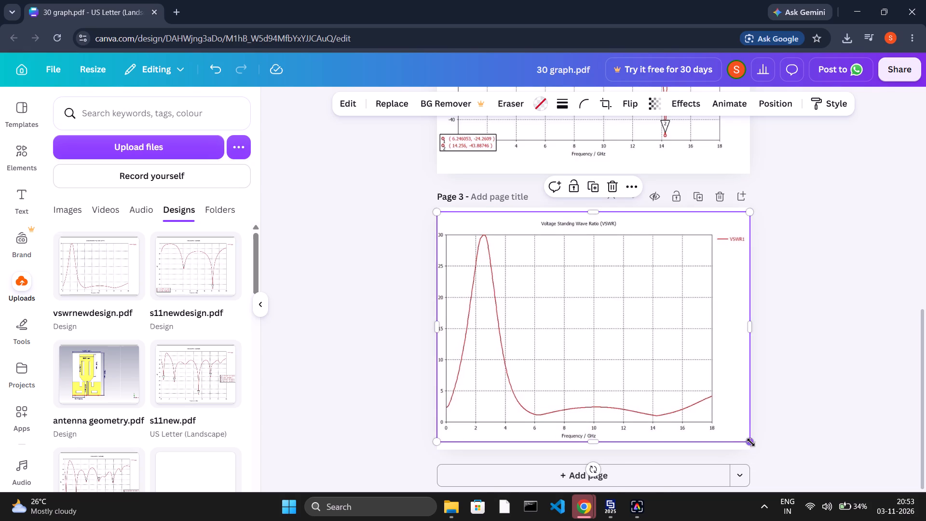
drag(751, 442, 755, 442)
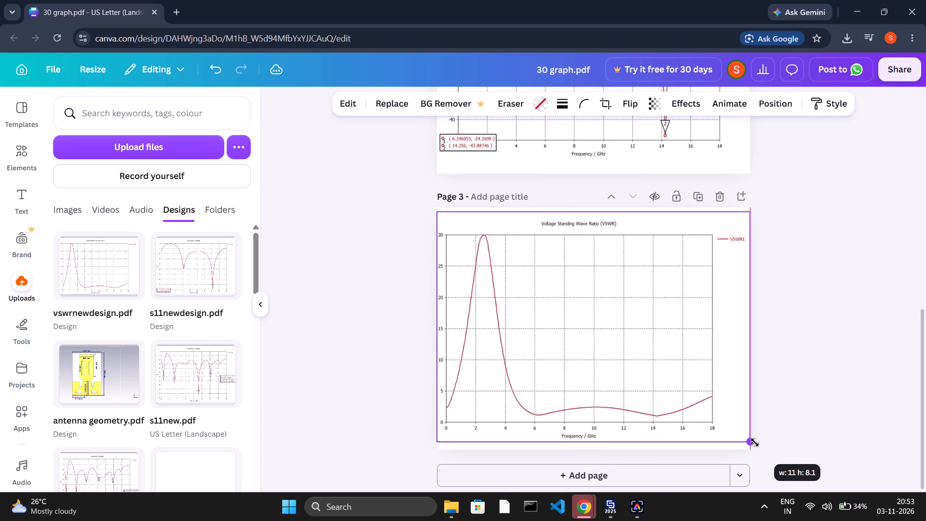
drag(755, 442, 756, 442)
Download only page 3, the VSWR plot, as a PNG.
click(913, 66)
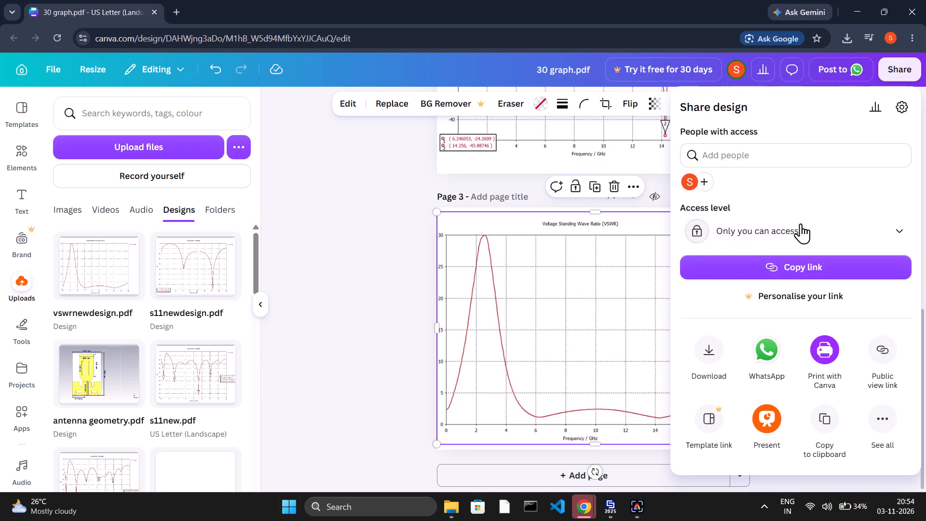
click(710, 343)
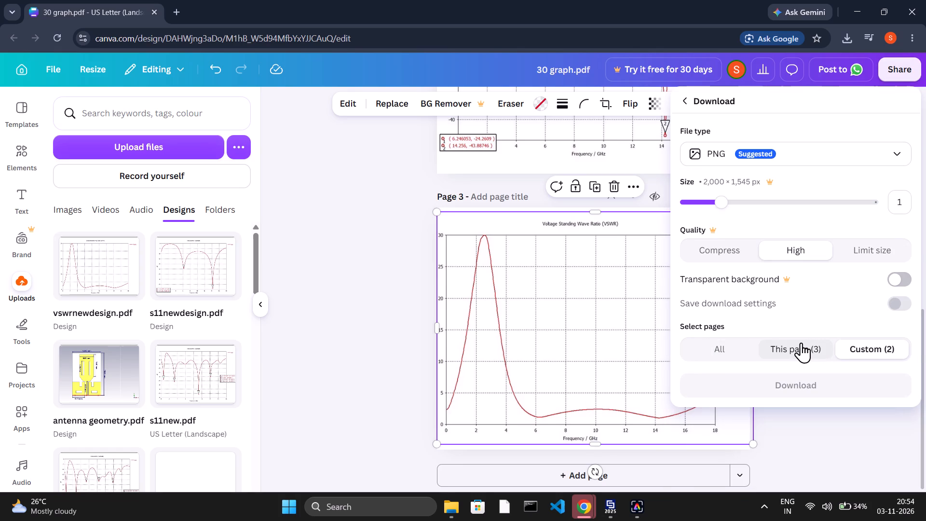
click(801, 343)
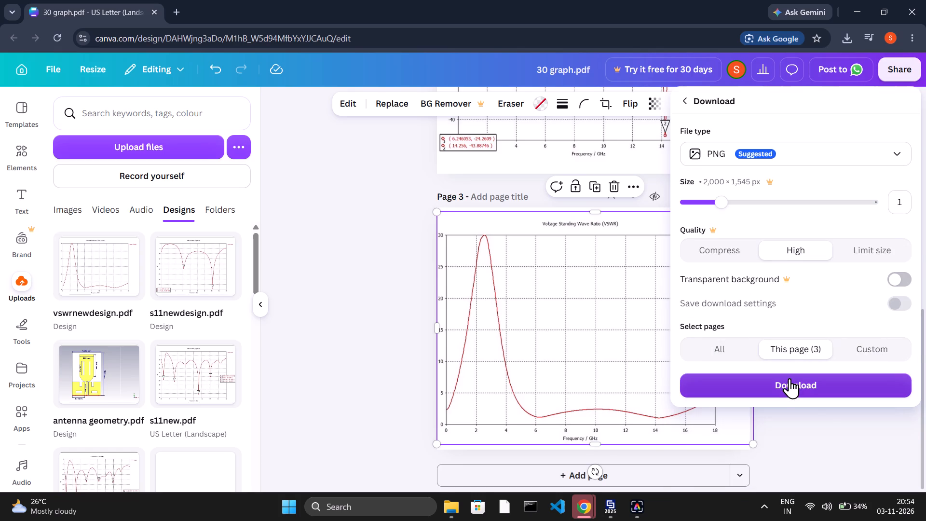
click(790, 378)
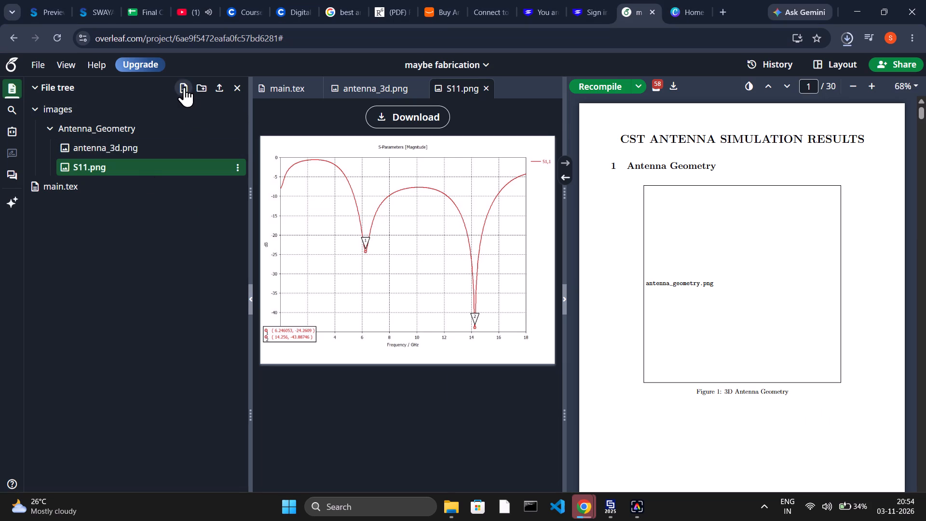
click(184, 87)
click(242, 140)
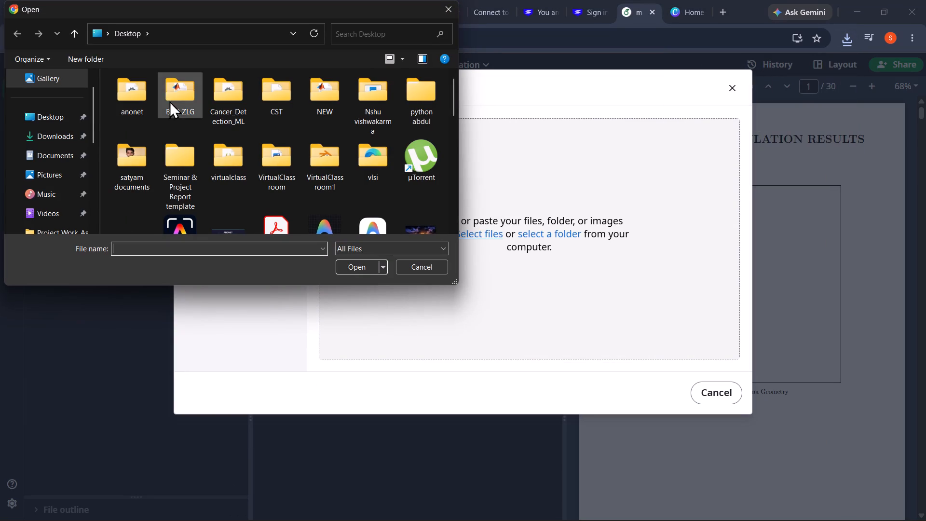
click(57, 134)
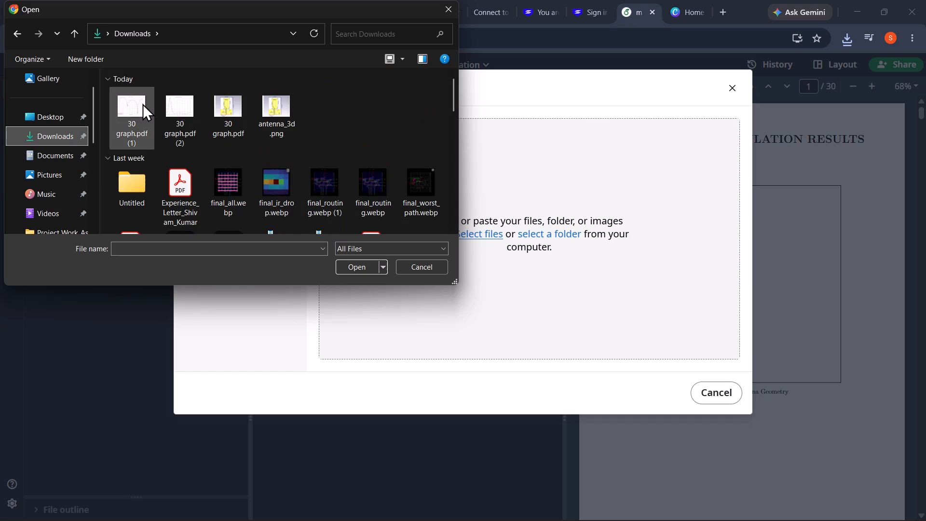
double_click(184, 111)
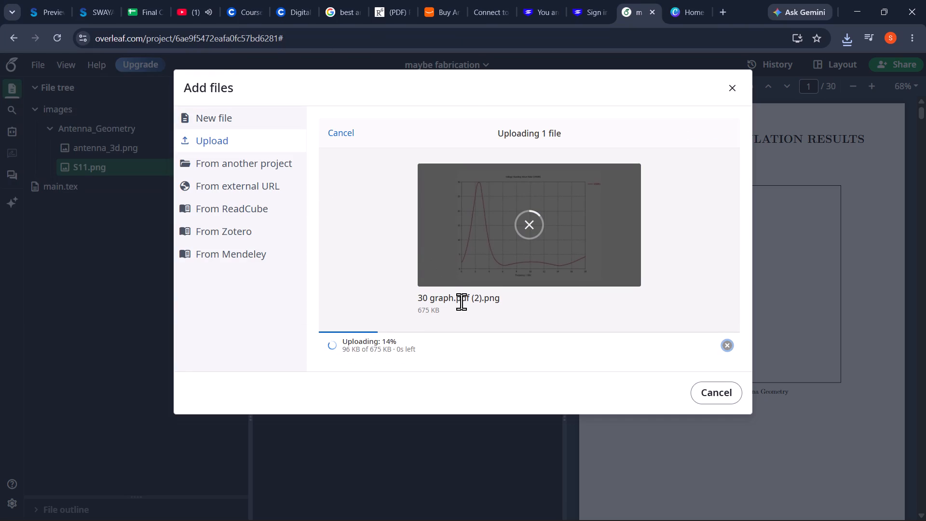
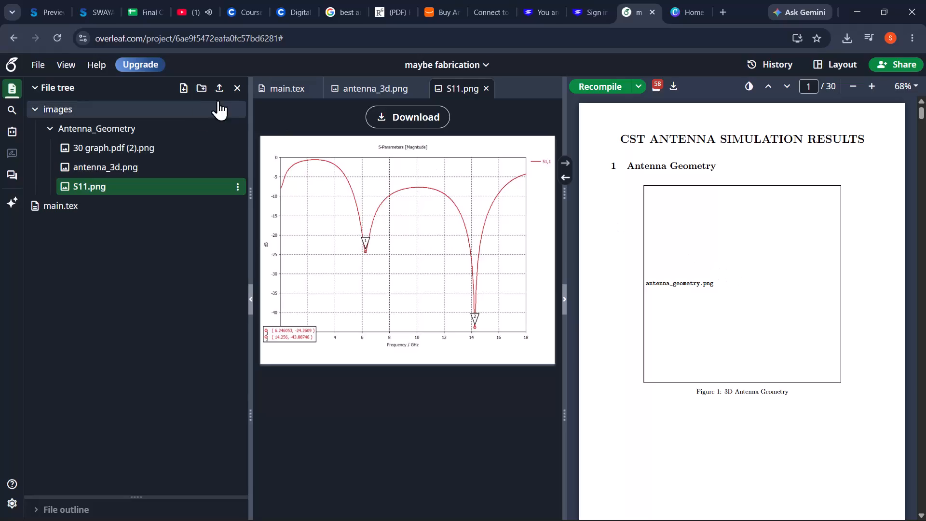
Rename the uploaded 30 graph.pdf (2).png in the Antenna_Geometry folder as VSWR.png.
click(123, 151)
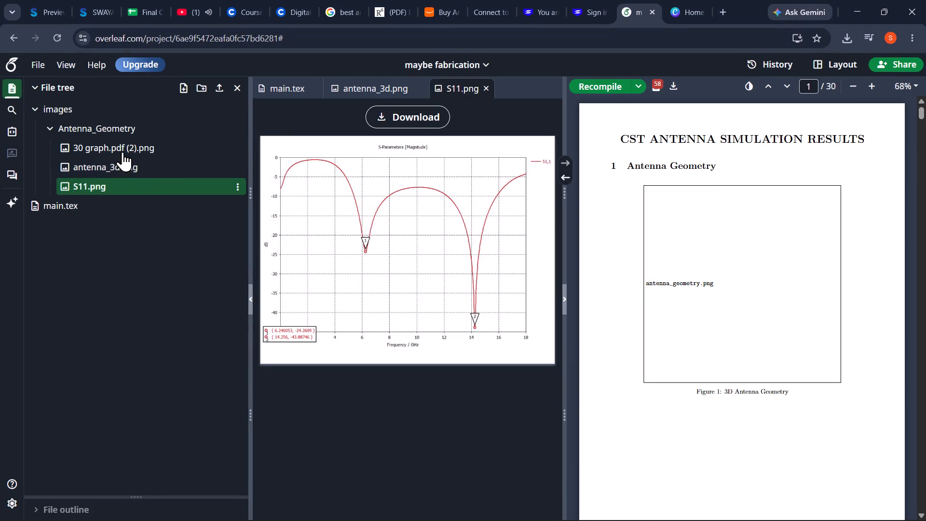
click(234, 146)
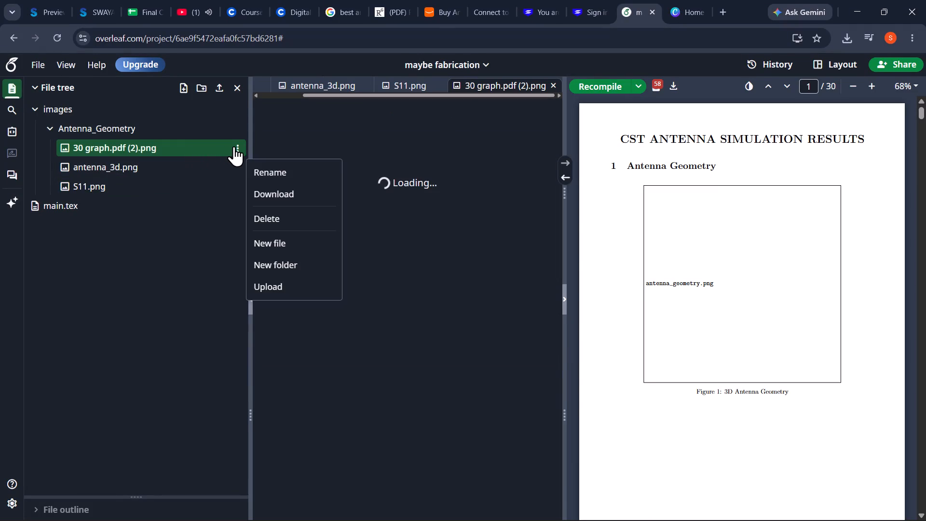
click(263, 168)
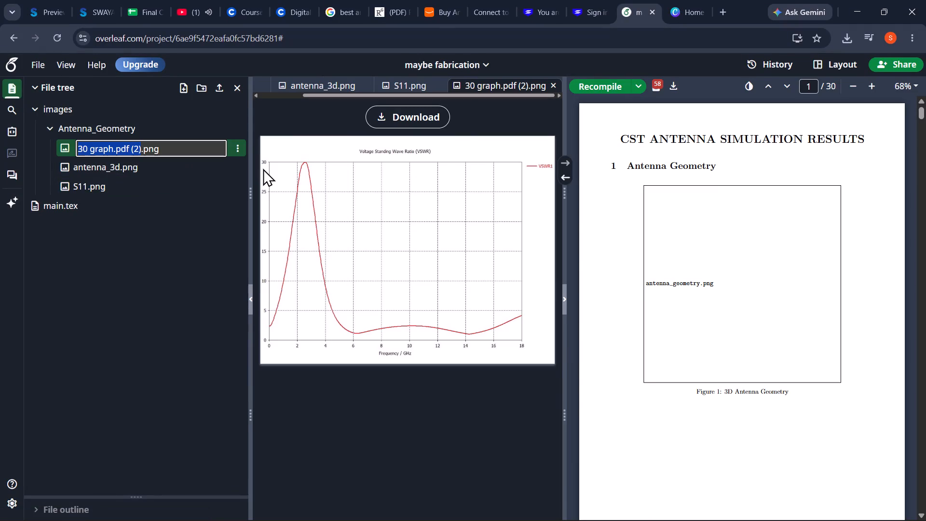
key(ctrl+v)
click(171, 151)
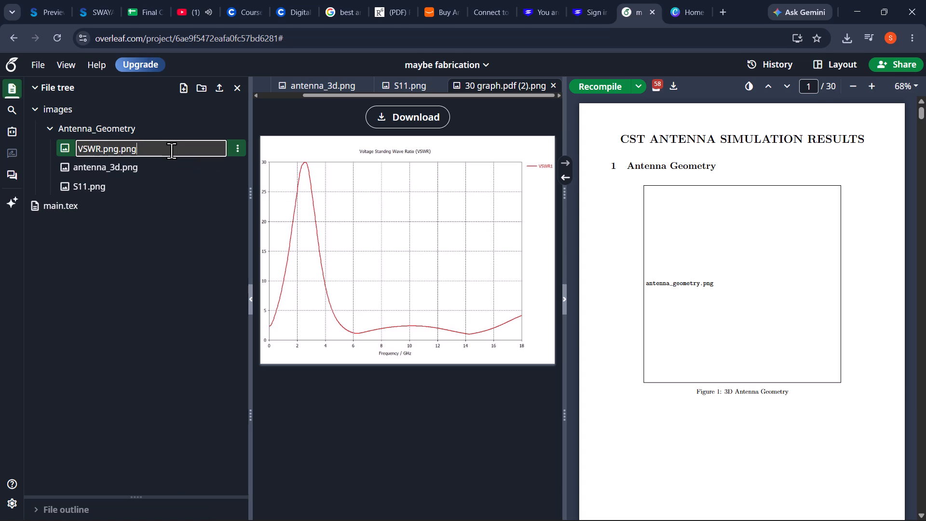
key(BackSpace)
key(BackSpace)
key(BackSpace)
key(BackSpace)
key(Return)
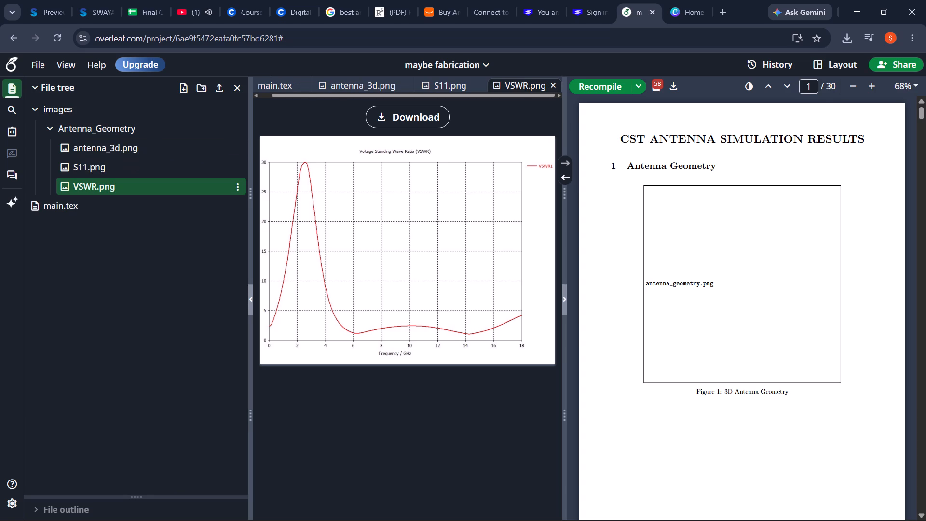
Recompile the report and check which image file names the S11 and VSWR figures expect in the PDF preview.
click(606, 82)
scroll(711, 379, down, 6)
scroll(711, 379, up, 4)
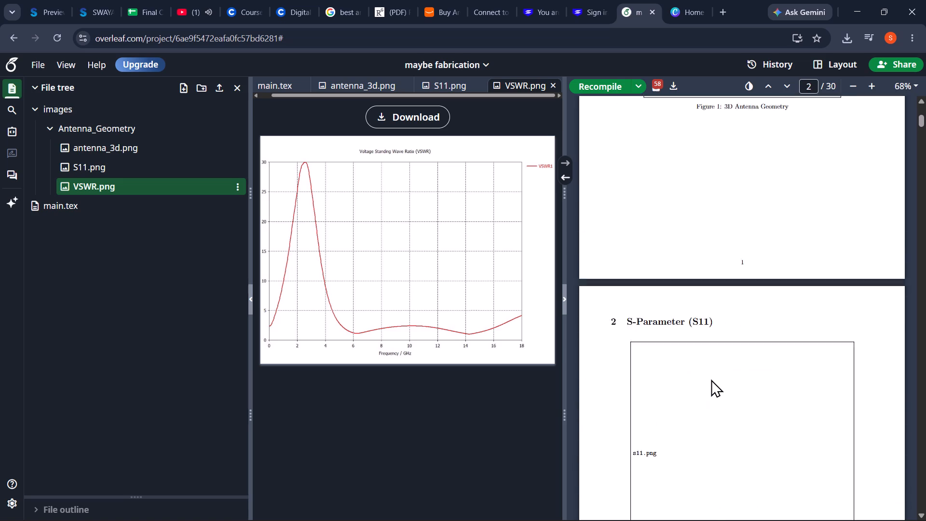
scroll(685, 254, down, 1)
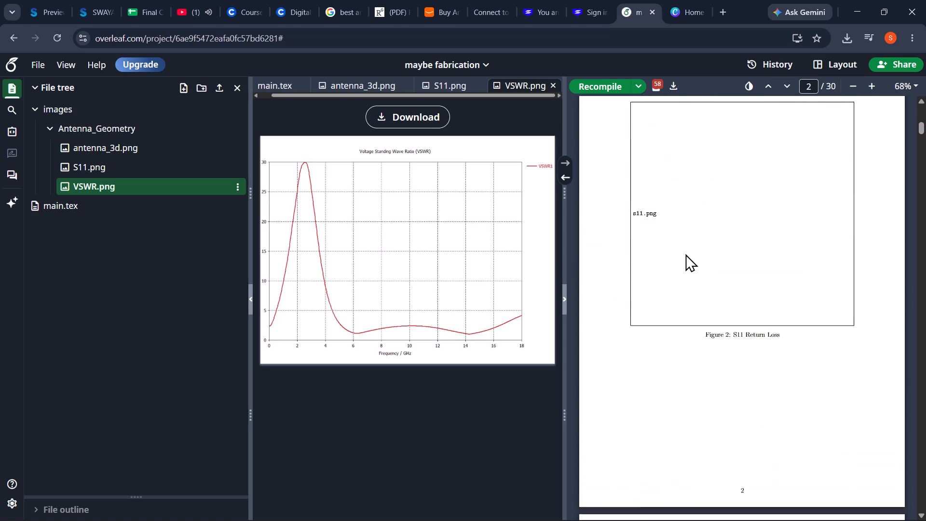
scroll(685, 254, up, 1)
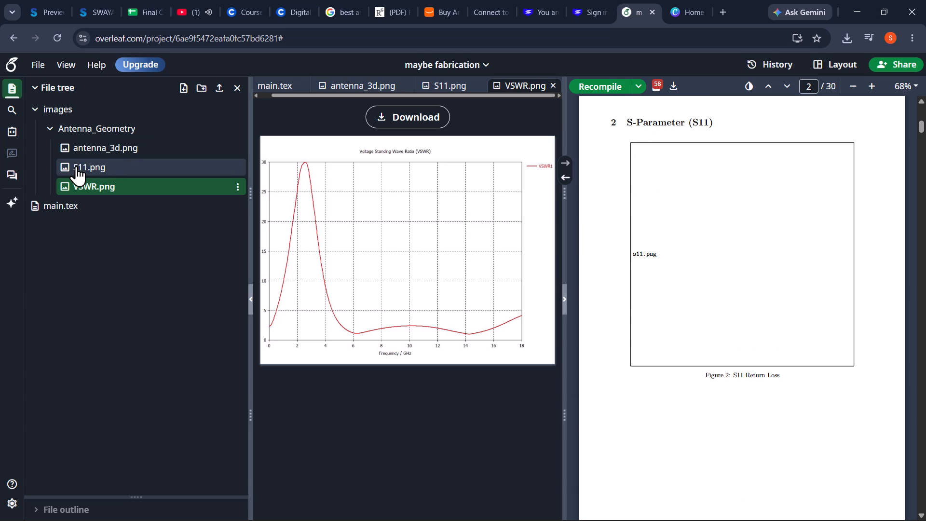
scroll(731, 423, down, 3)
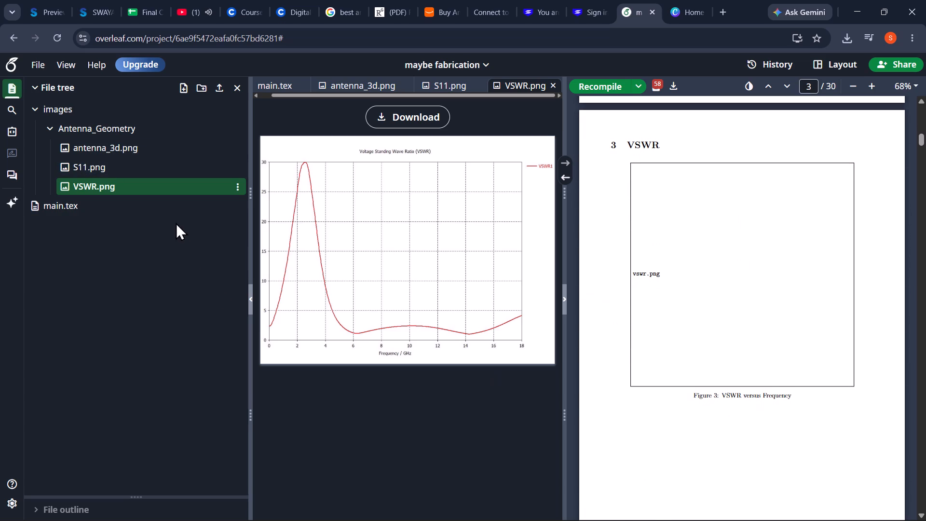
Rename the VSWR plot image in lowercase as vswr.png.
click(241, 180)
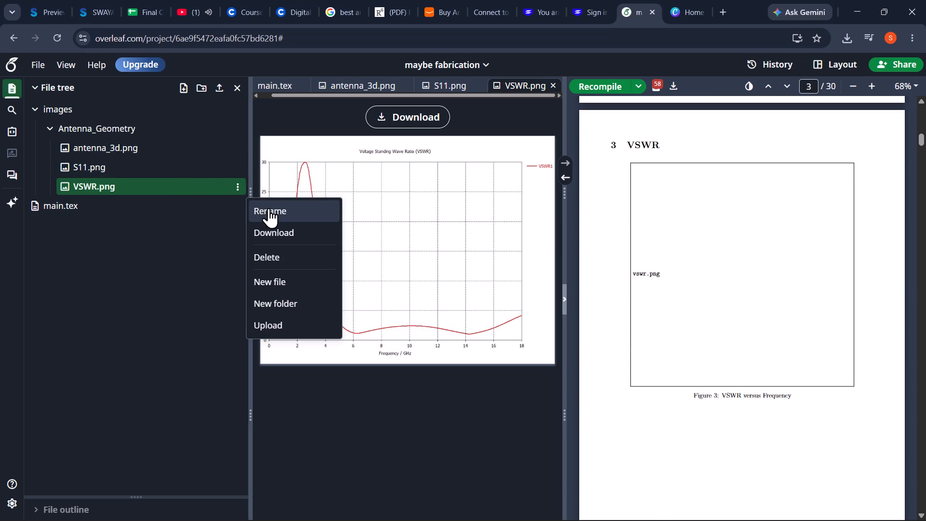
click(269, 208)
key(BackSpace)
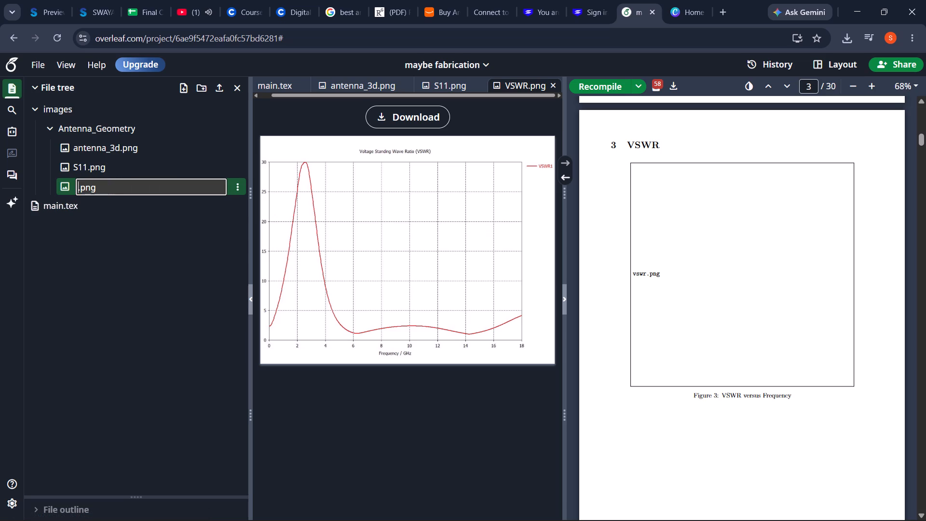
text(vswr)
key(Return)
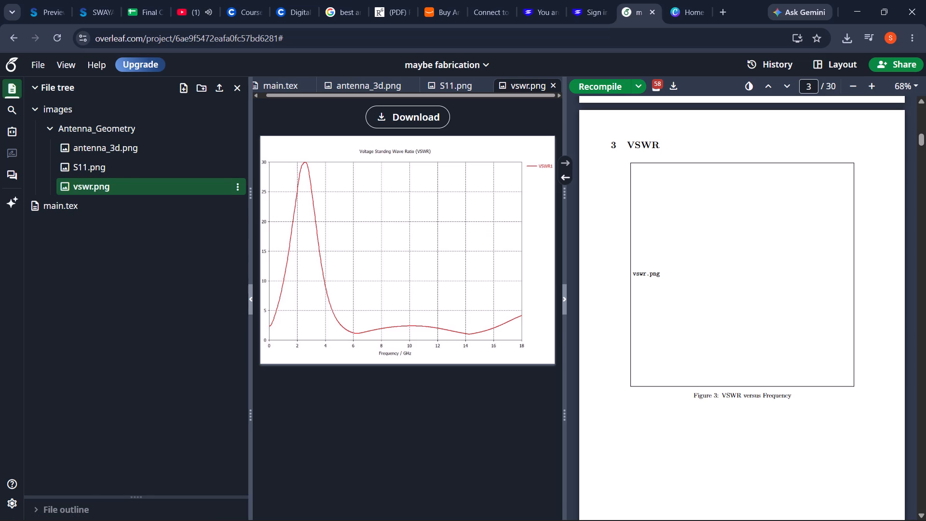
Recompile the report and examine the geometry, S11, VSWR and bandwidth figures in the PDF preview.
click(607, 87)
scroll(677, 396, right, 2)
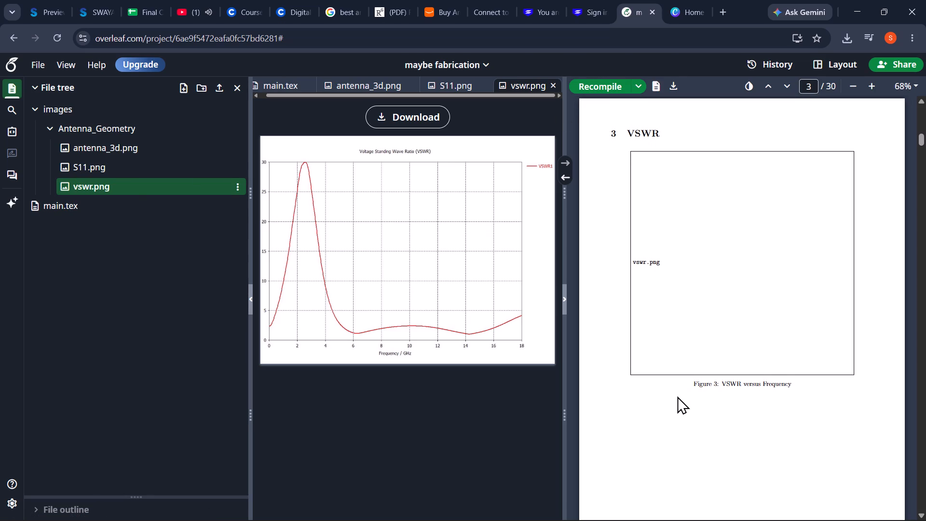
scroll(677, 396, right, 2)
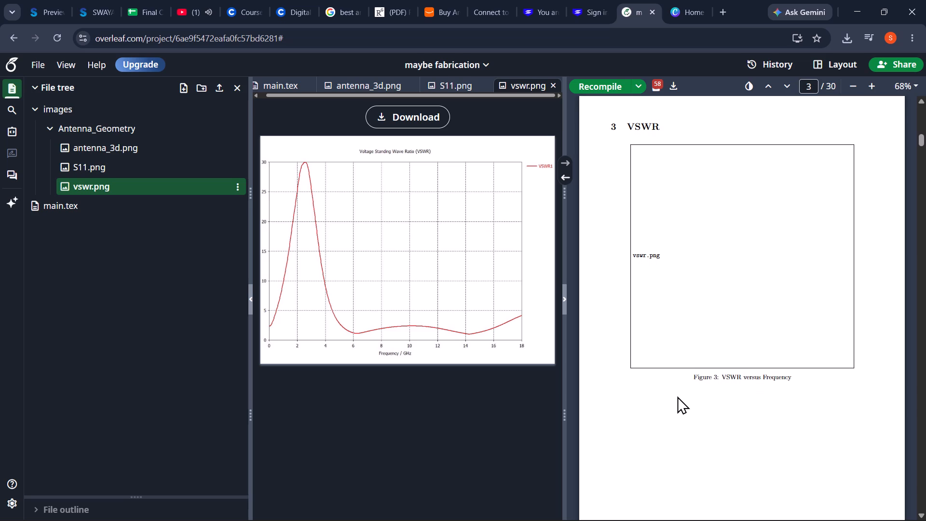
scroll(677, 396, right, 1)
scroll(677, 396, up, 1)
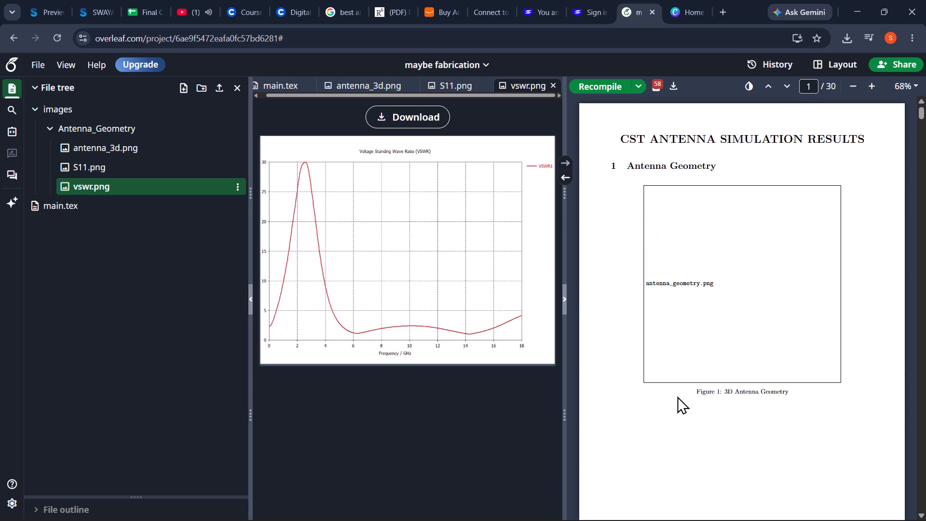
scroll(677, 396, down, 11)
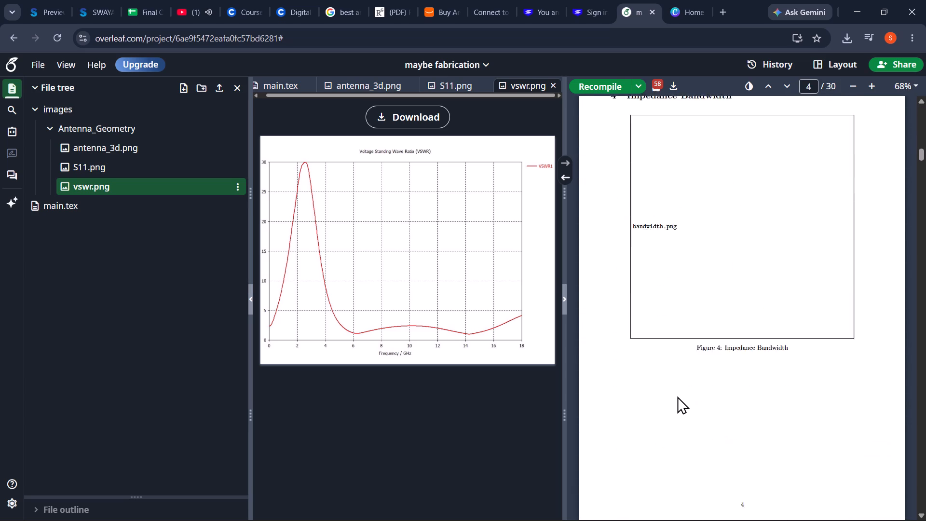
scroll(677, 396, up, 8)
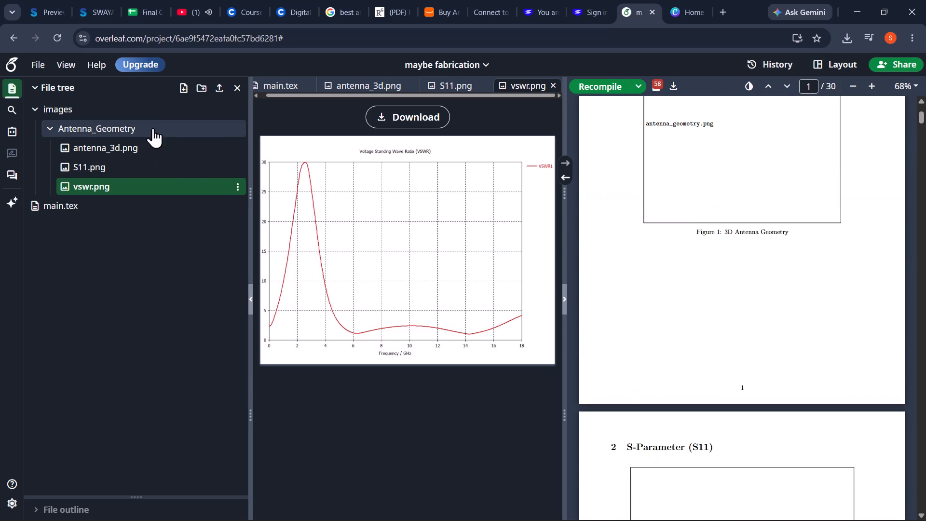
Open main.tex and copy its entire LaTeX source.
click(148, 204)
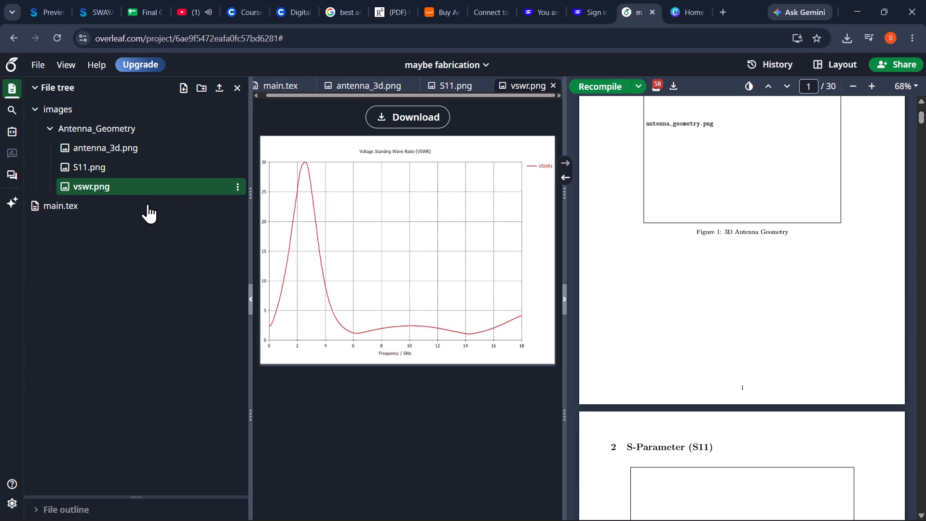
click(352, 225)
key(ctrl+a)
key(ctrl+c)
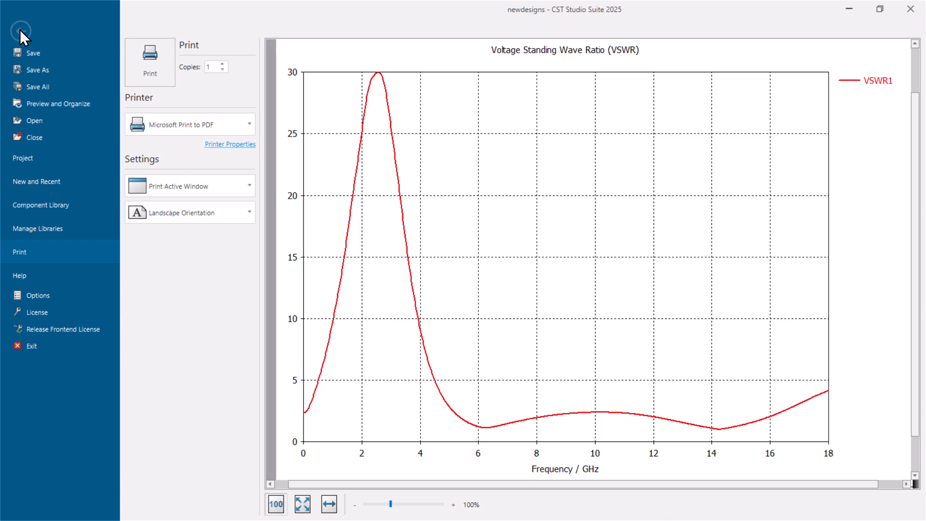
click(19, 28)
scroll(82, 315, down, 3)
click(5, 478)
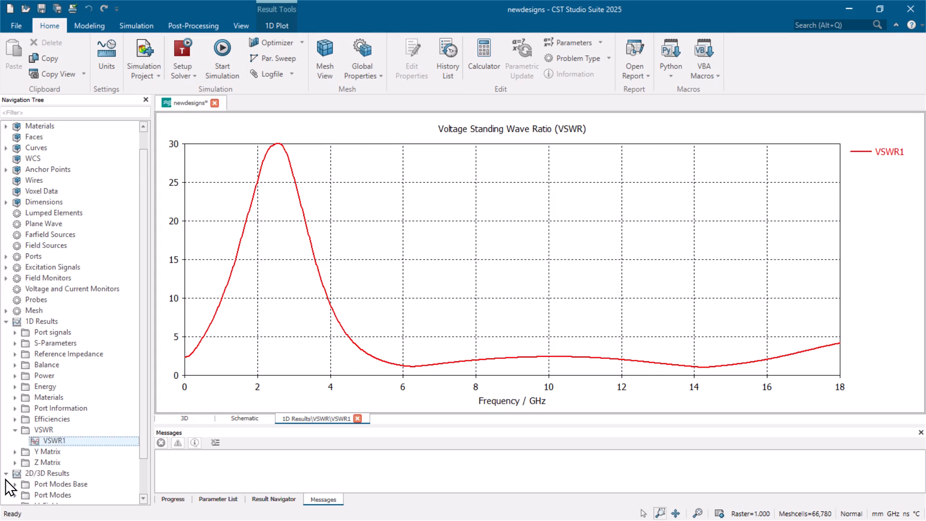
scroll(35, 502, down, 1)
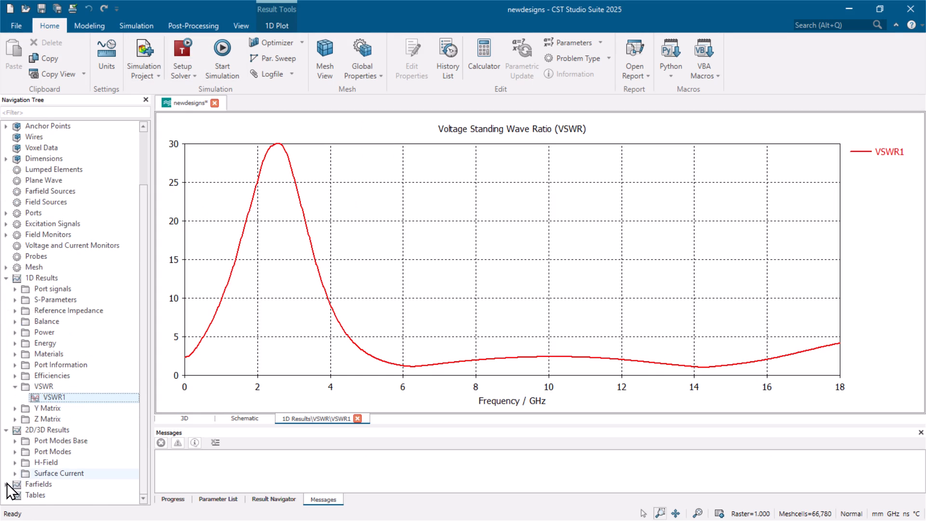
click(6, 482)
scroll(6, 482, down, 1)
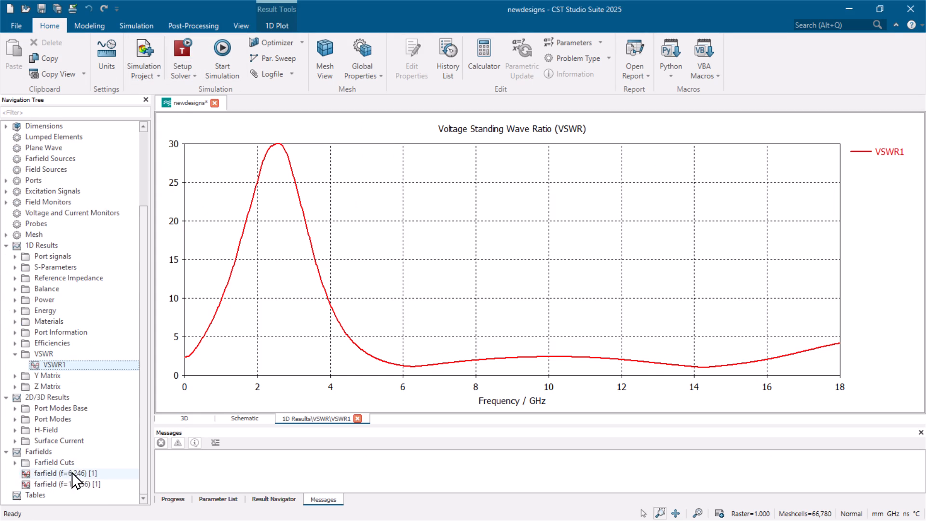
click(71, 471)
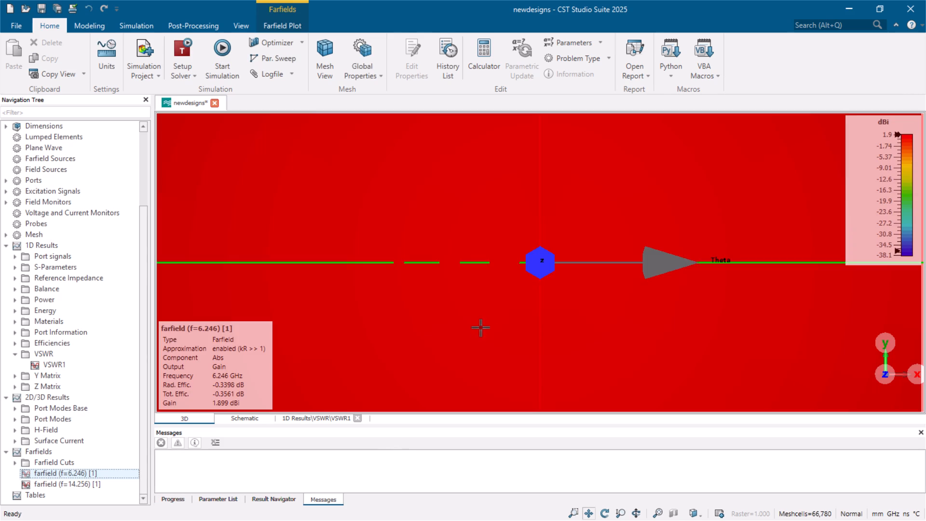
ctrl+scroll(485, 325, up, 13)
ctrl+scroll(485, 325, down, 2)
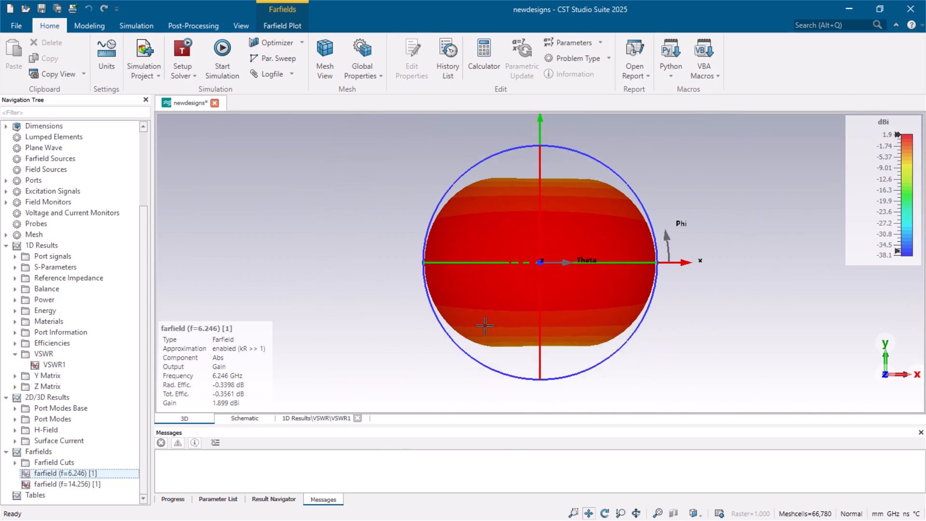
ctrl+scroll(485, 325, down, 1)
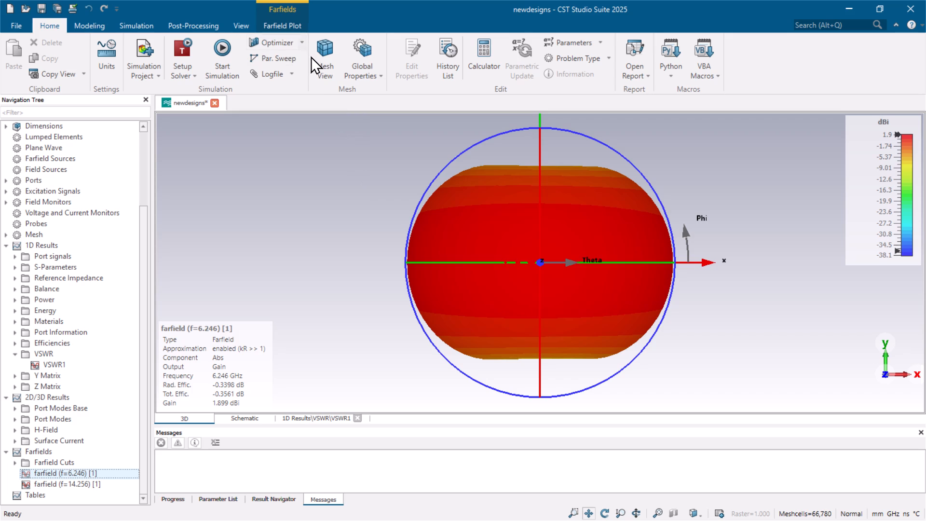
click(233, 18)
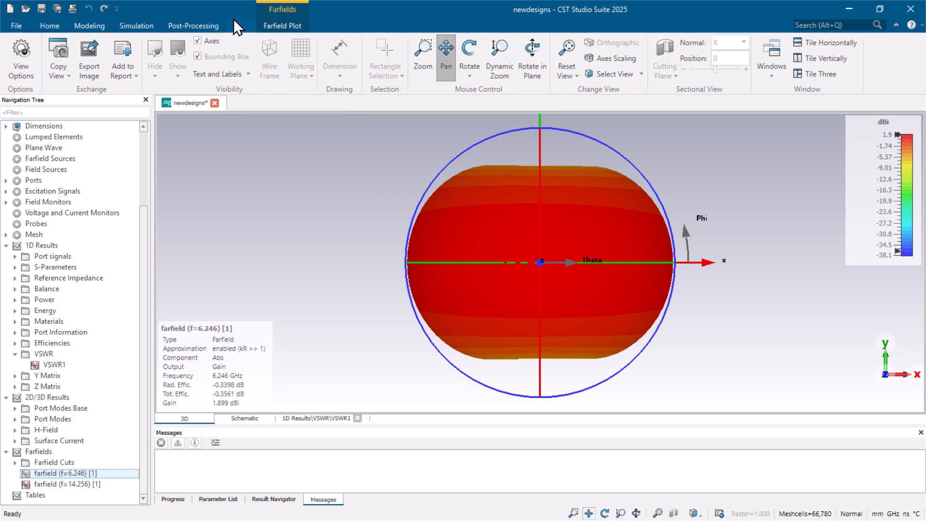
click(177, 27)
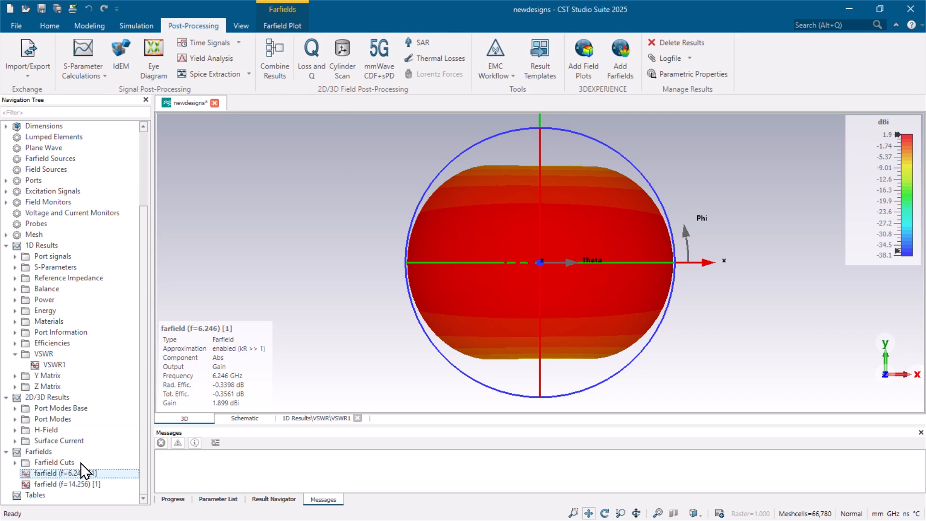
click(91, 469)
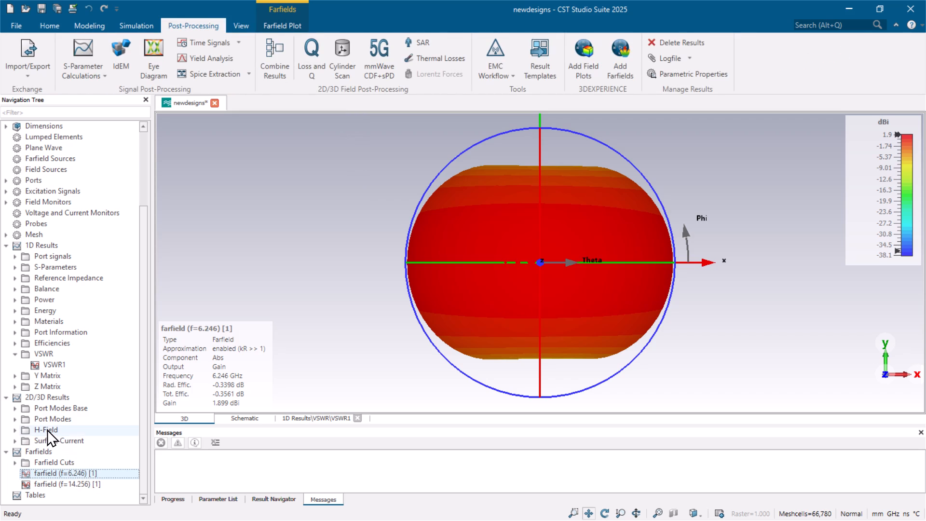
Examine the H-field plots for f=6.246 and f=14.256 and the surface current plot for f=6.246.
click(47, 429)
click(17, 428)
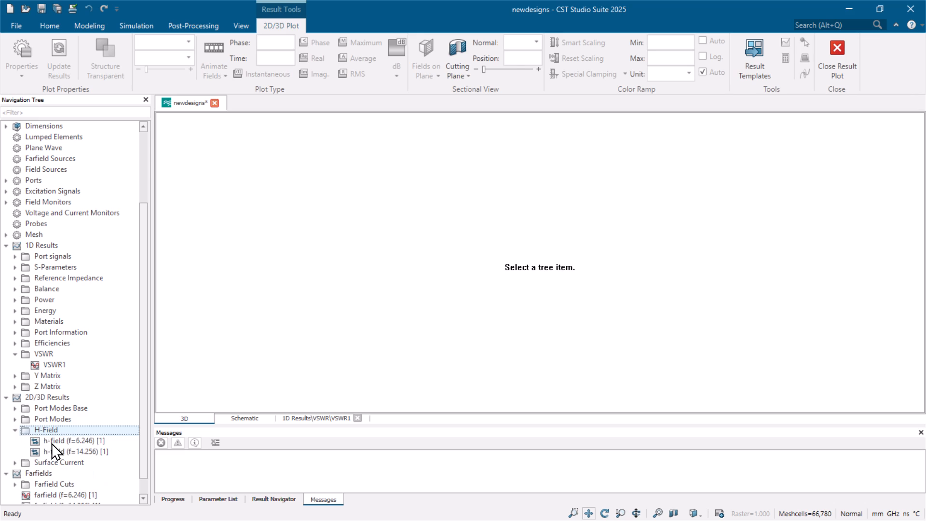
click(54, 442)
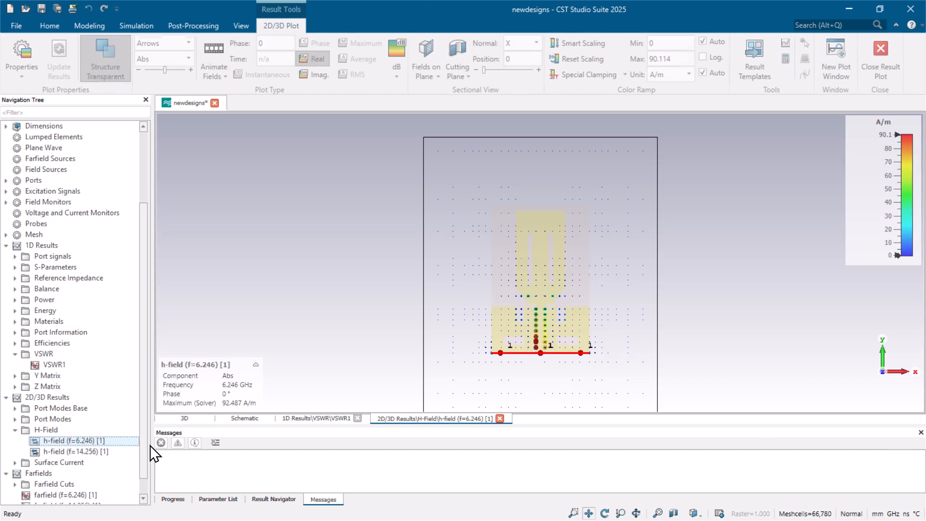
click(98, 453)
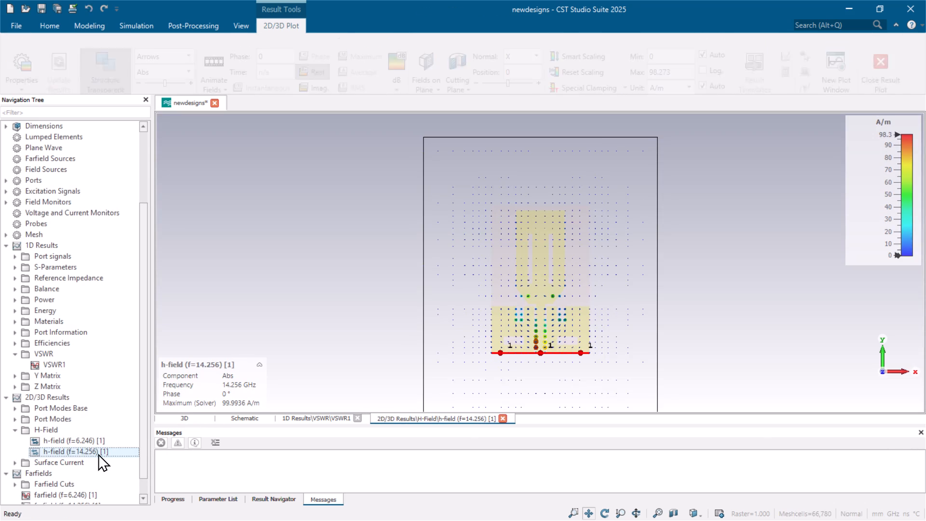
click(15, 460)
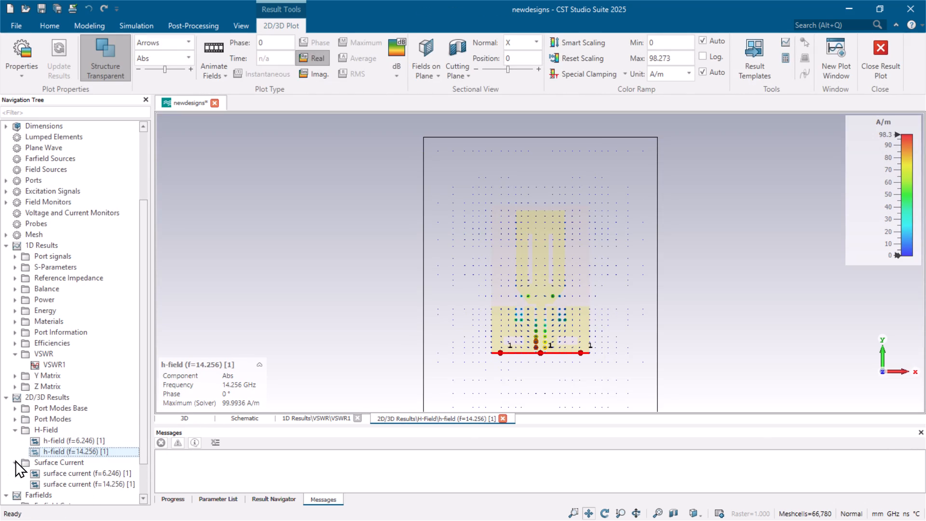
click(75, 469)
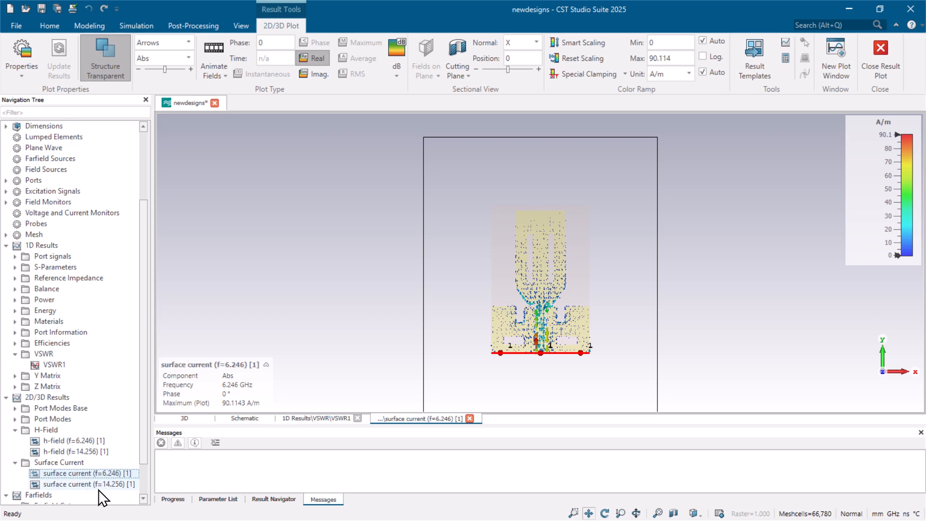
scroll(98, 489, down, 5)
Compare the 1D, 2D and 3D plots of farfield (f=6.246) [1], ending on the 1D polar plot.
click(35, 473)
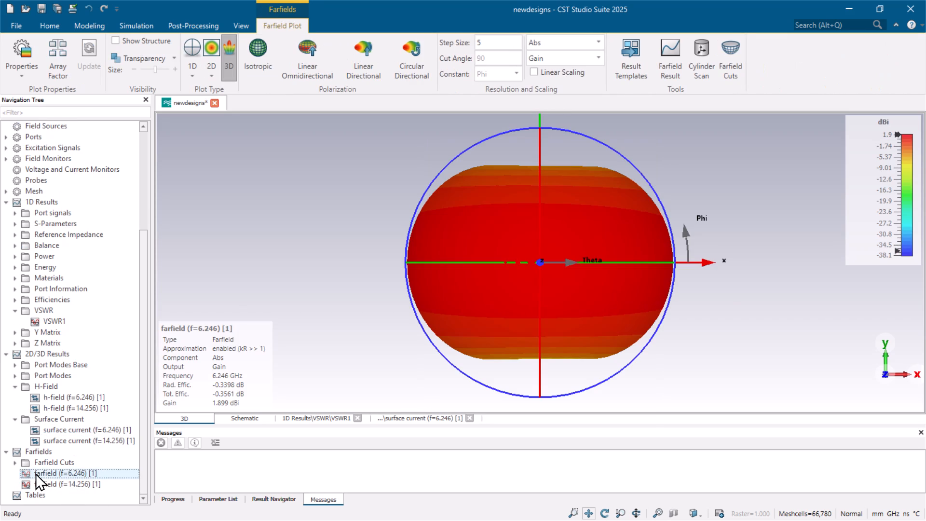
click(195, 50)
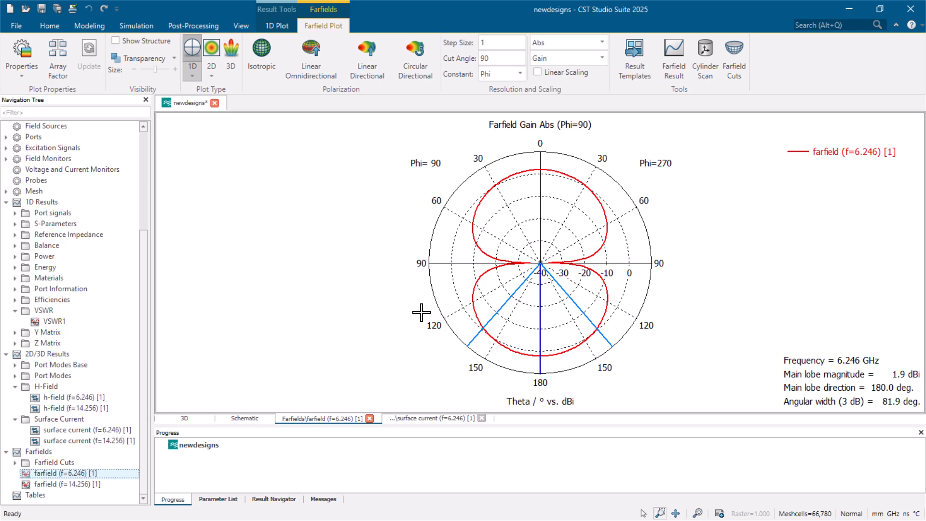
click(216, 44)
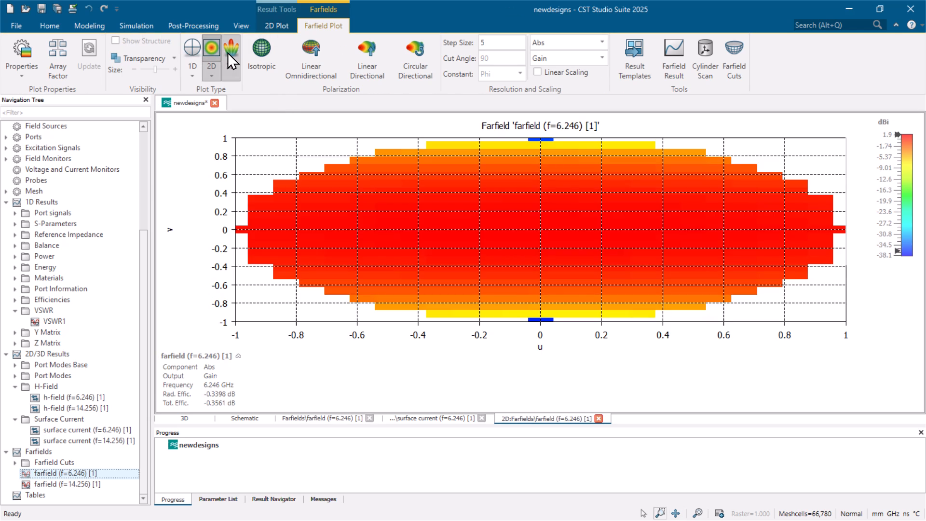
click(227, 52)
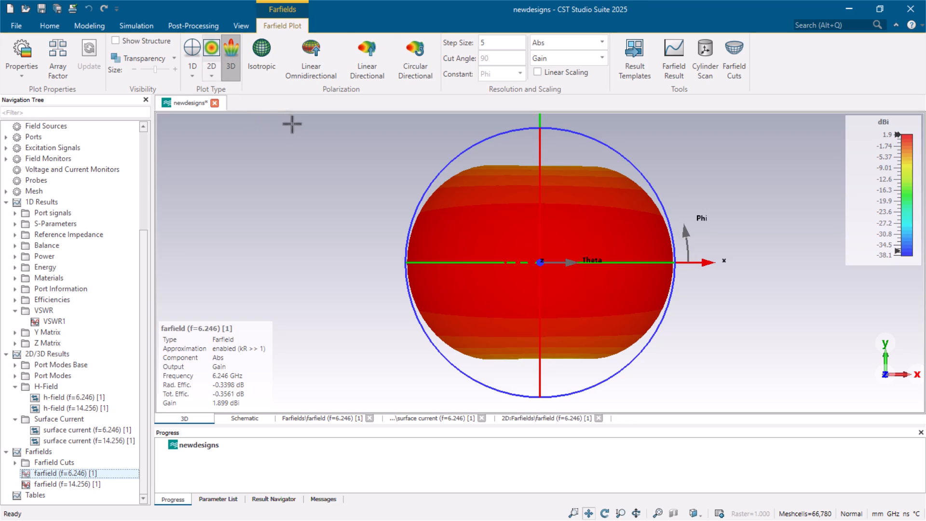
click(184, 45)
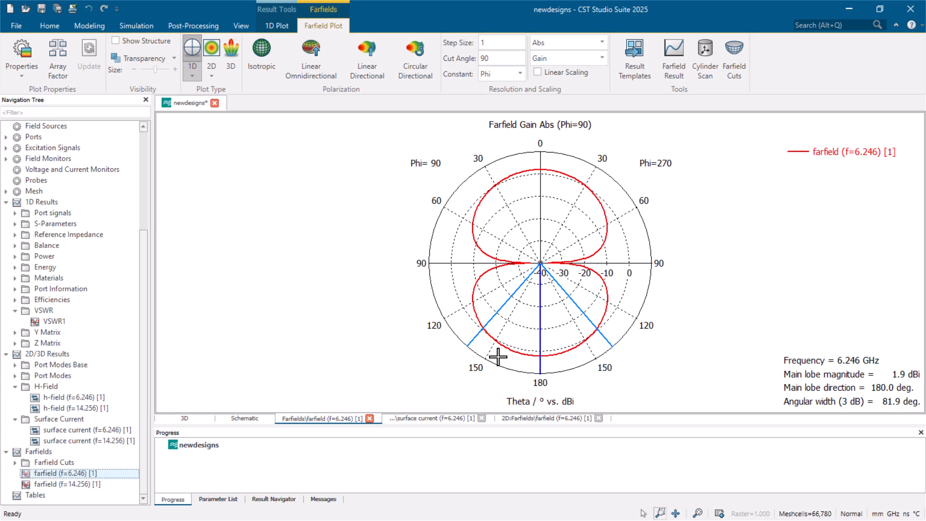
Open the print preview of the 1D farfield (f=6.246) [1] polar plot and check the full page layout.
click(17, 26)
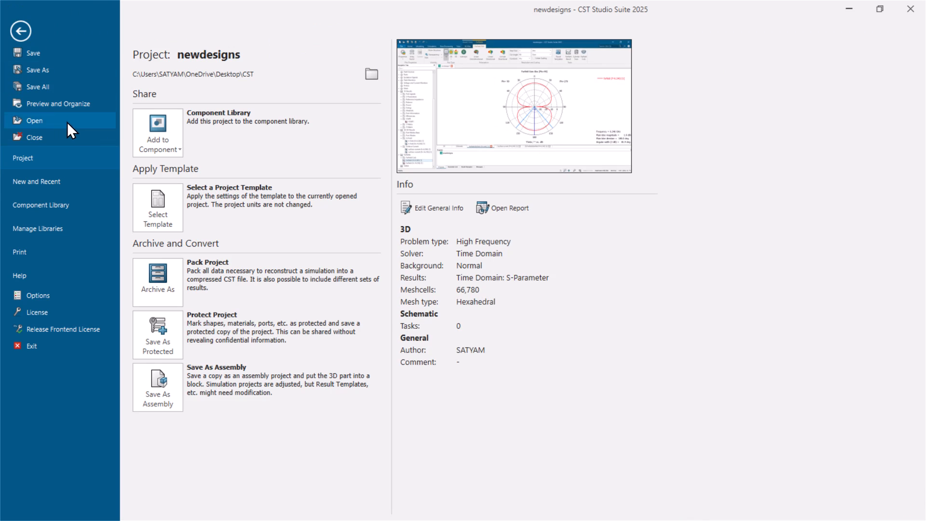
click(48, 247)
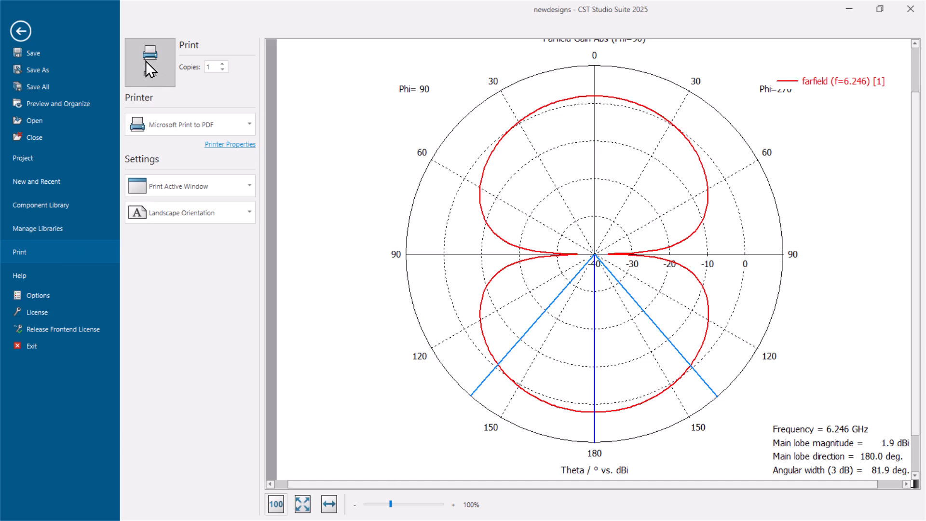
ctrl+scroll(563, 208, up, 1)
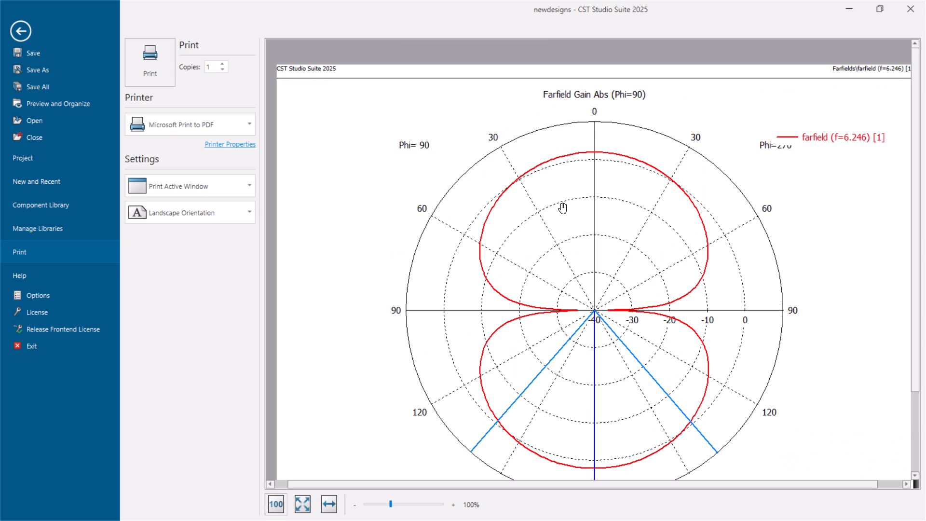
ctrl+scroll(563, 208, down, 1)
ctrl+scroll(563, 208, up, 1)
drag(563, 208, 526, 199)
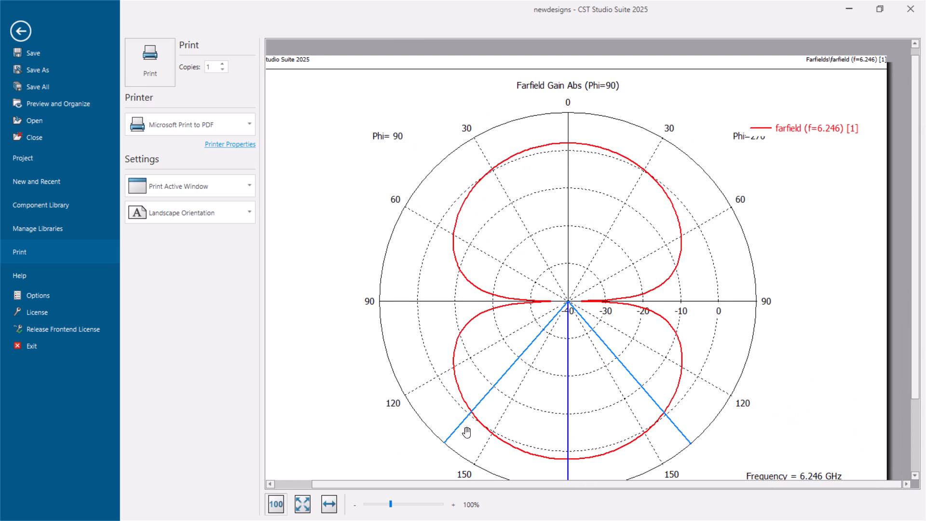
click(389, 503)
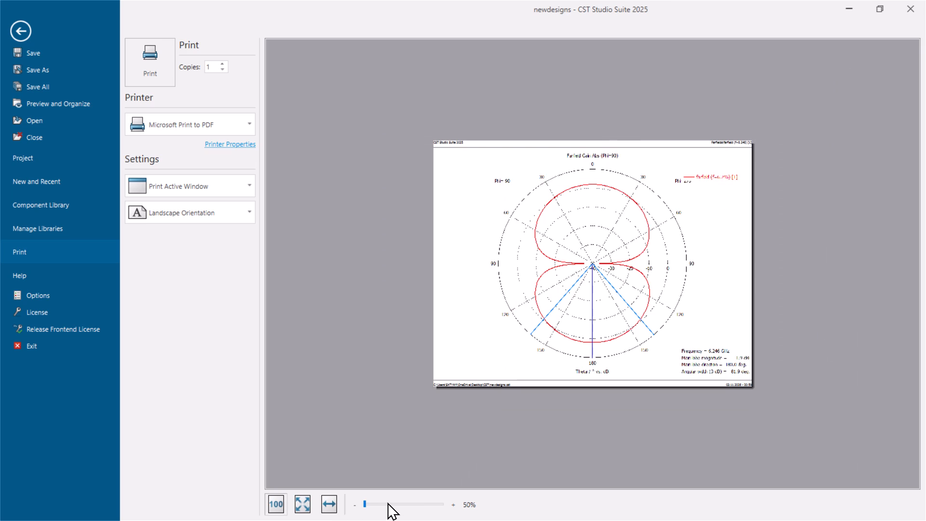
click(387, 502)
drag(370, 502, 370, 502)
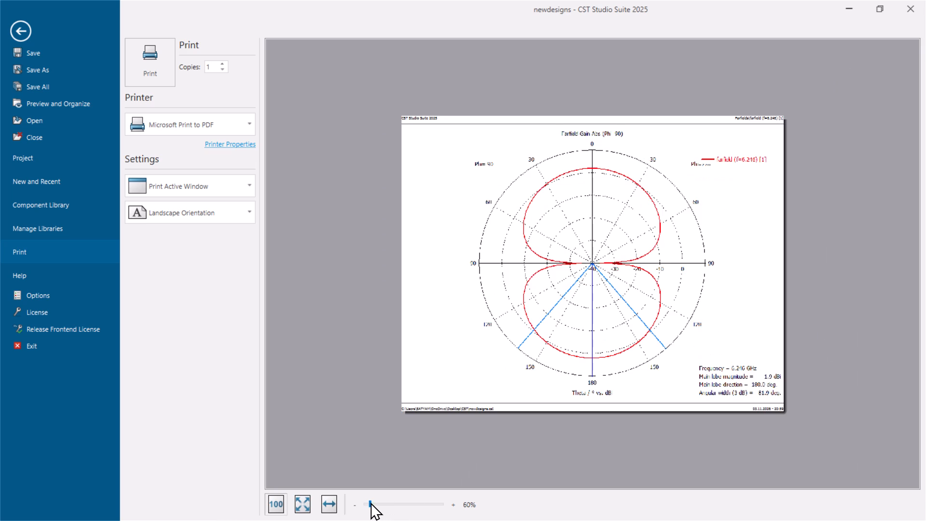
drag(370, 502, 351, 509)
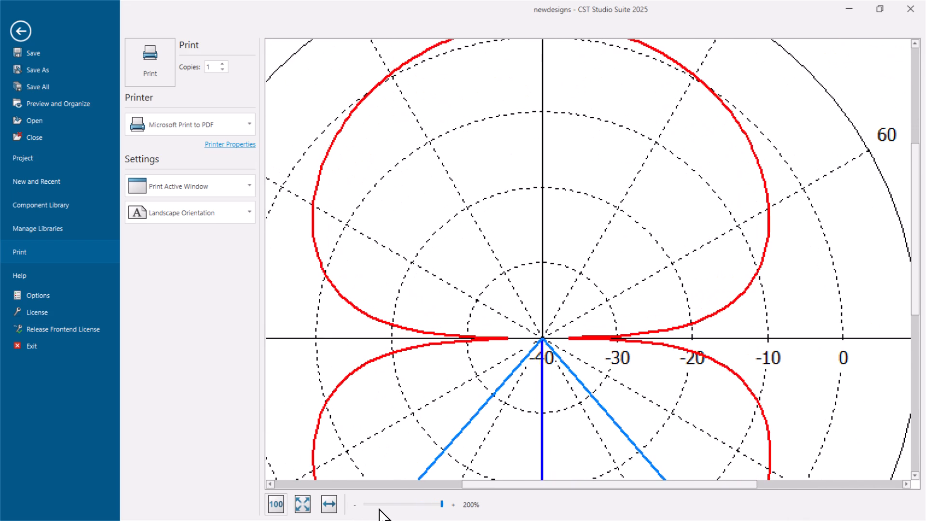
triple_click(354, 503)
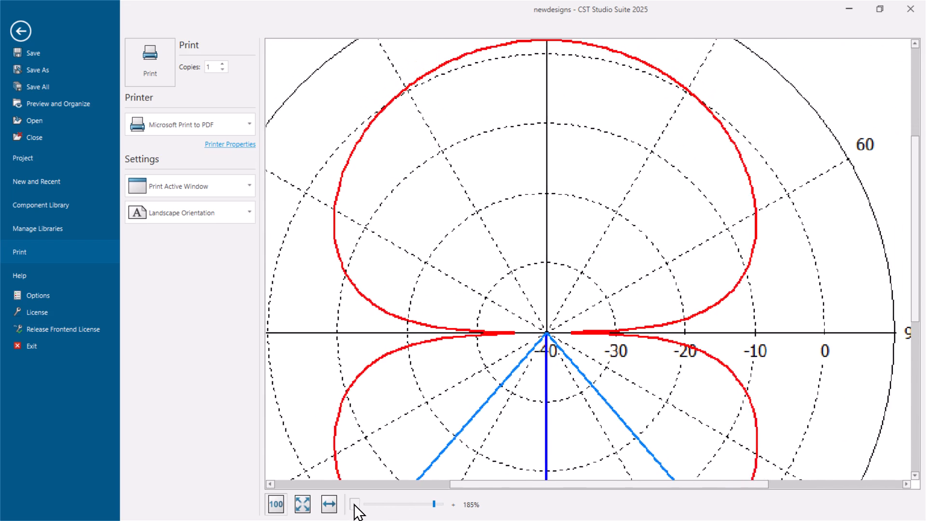
triple_click(354, 503)
triple_click(354, 503)
triple_click(354, 503)
triple_click(354, 503)
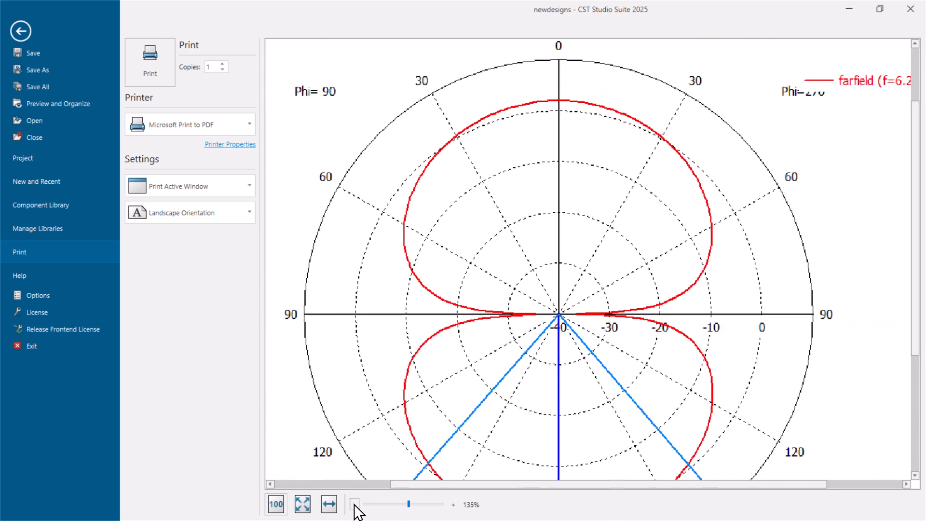
triple_click(354, 503)
triple_click(354, 503)
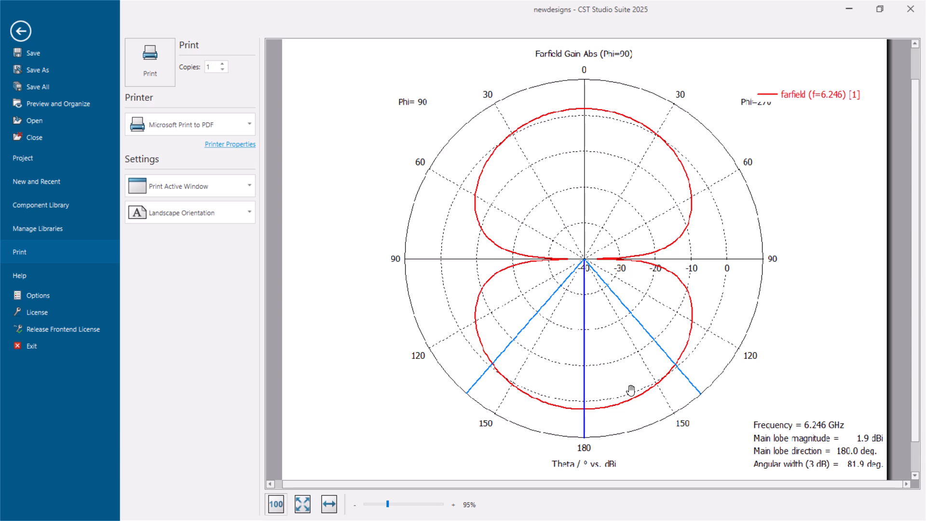
click(353, 507)
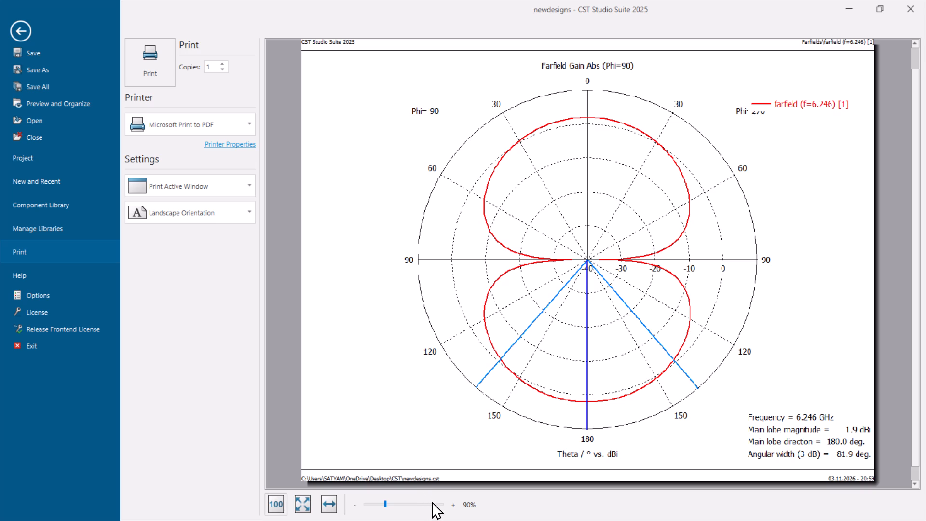
click(452, 504)
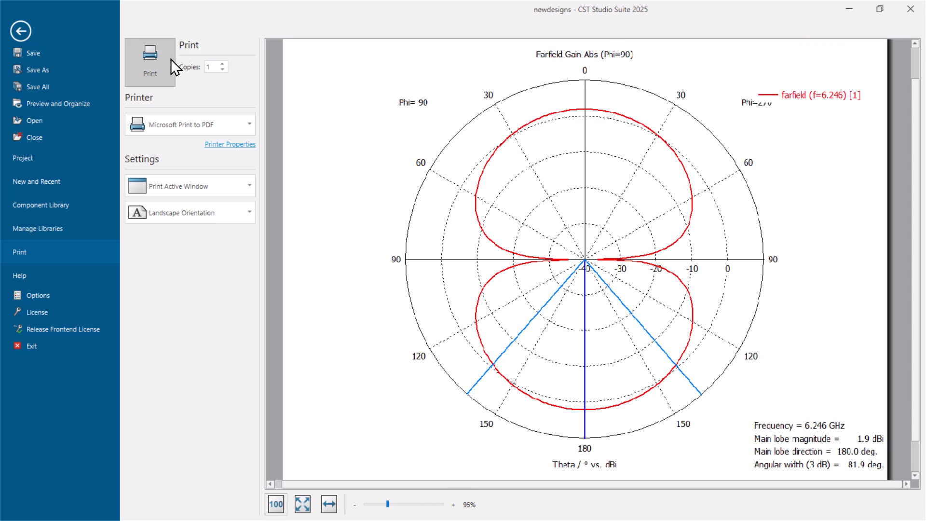
Print the 1D farfield plot with Microsoft Print to PDF, saving it on the Desktop as farfield1d.
click(156, 62)
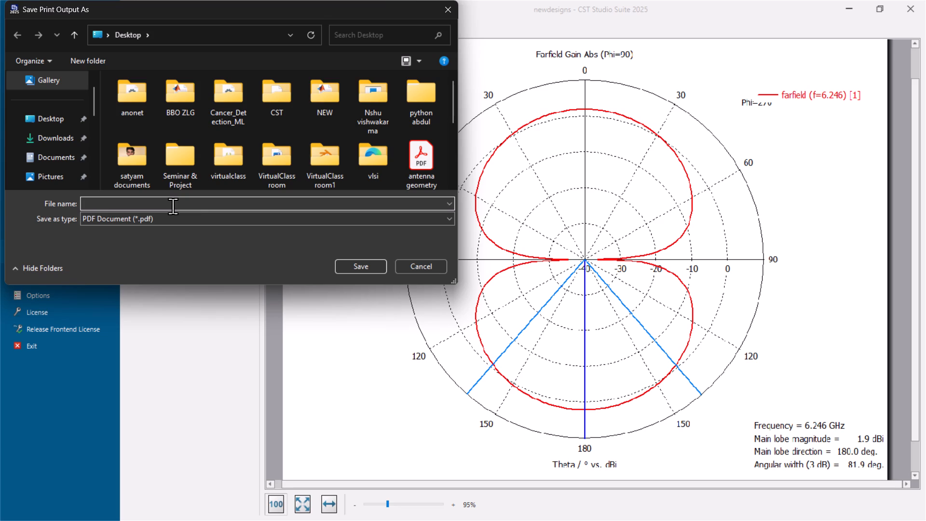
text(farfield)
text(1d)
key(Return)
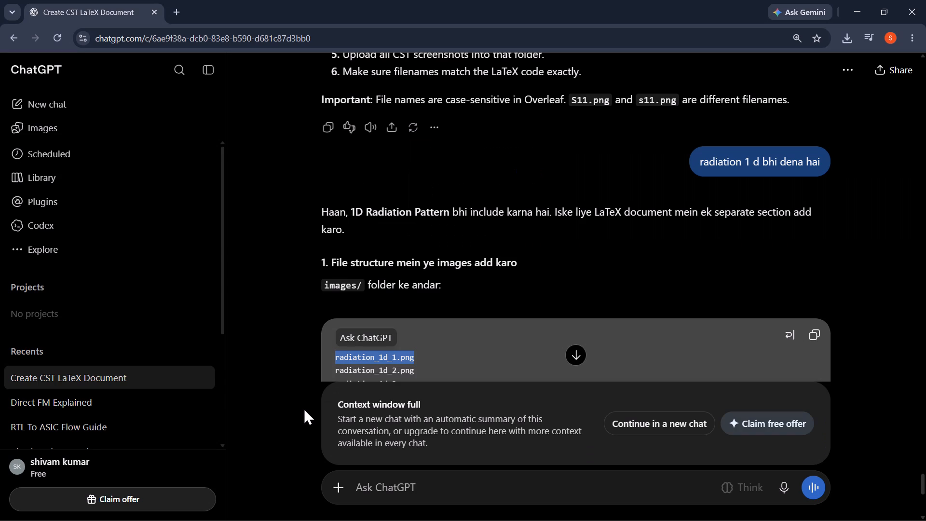
Switch to the Canva design 30 graph.pdf and upload farfield1d.pdf from the Desktop.
click(539, 241)
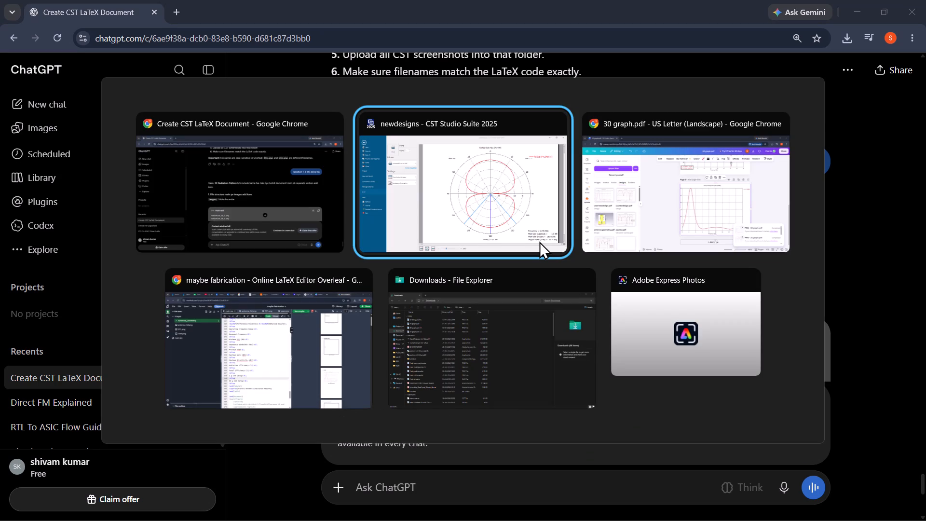
click(136, 147)
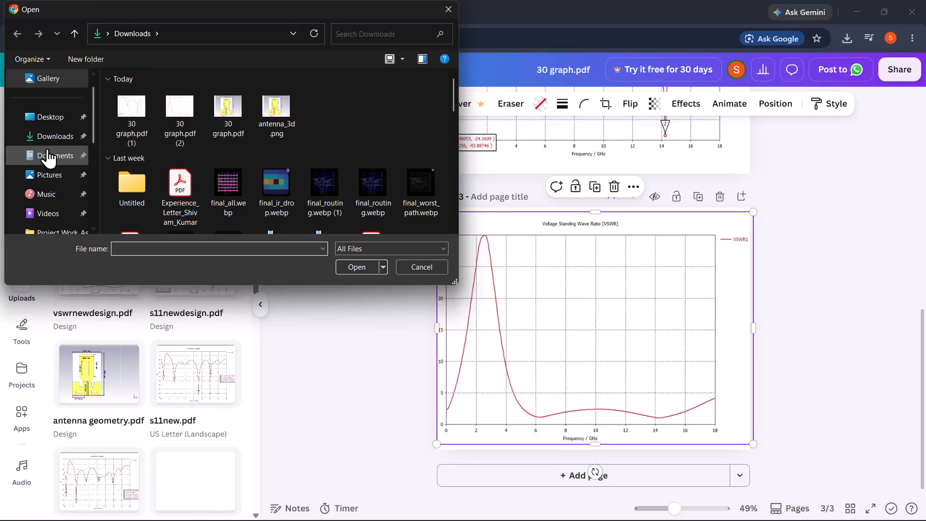
click(54, 122)
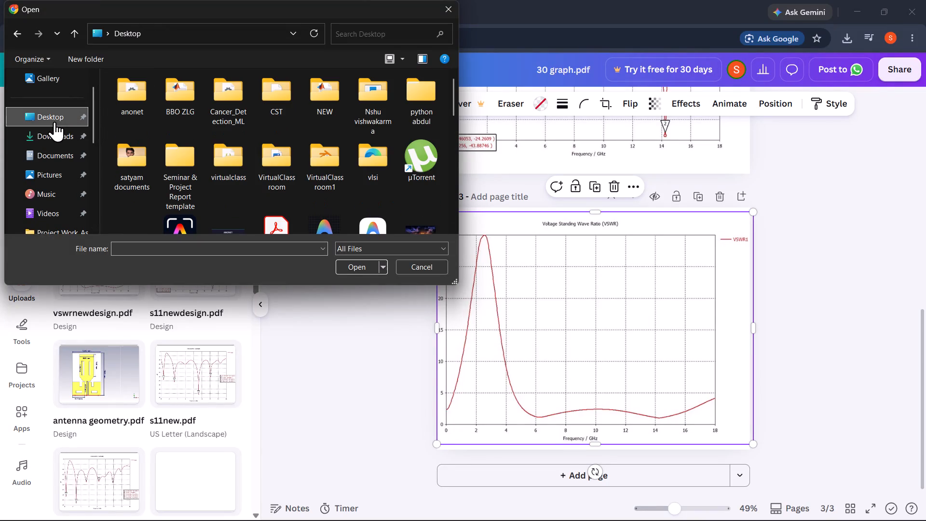
click(59, 140)
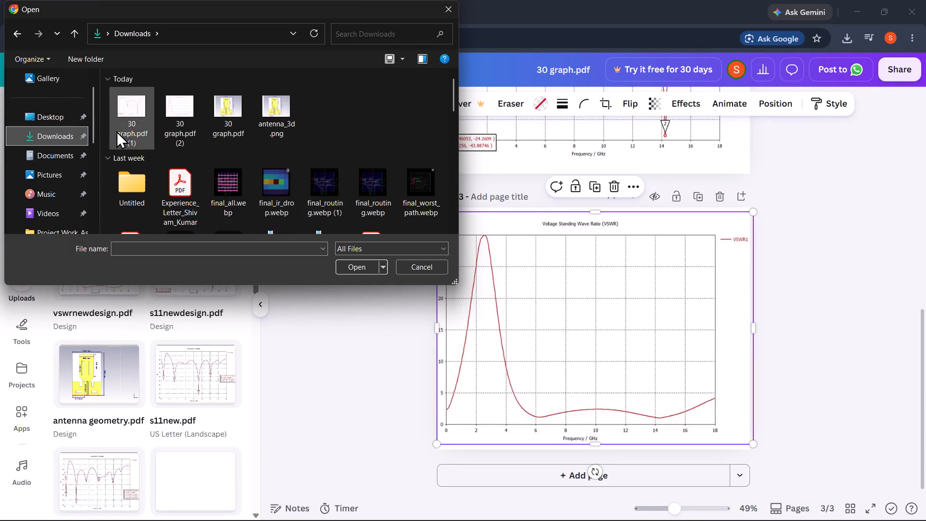
click(54, 113)
scroll(245, 181, down, 4)
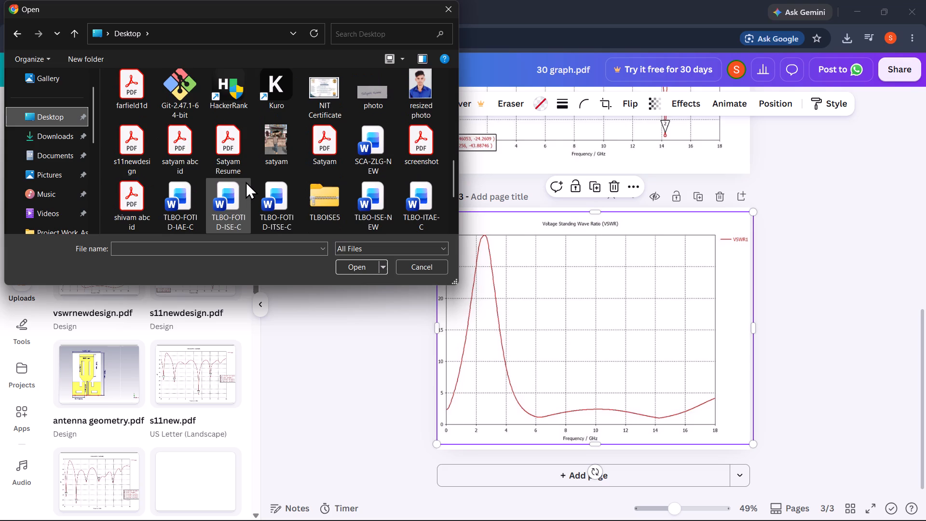
scroll(245, 181, down, 1)
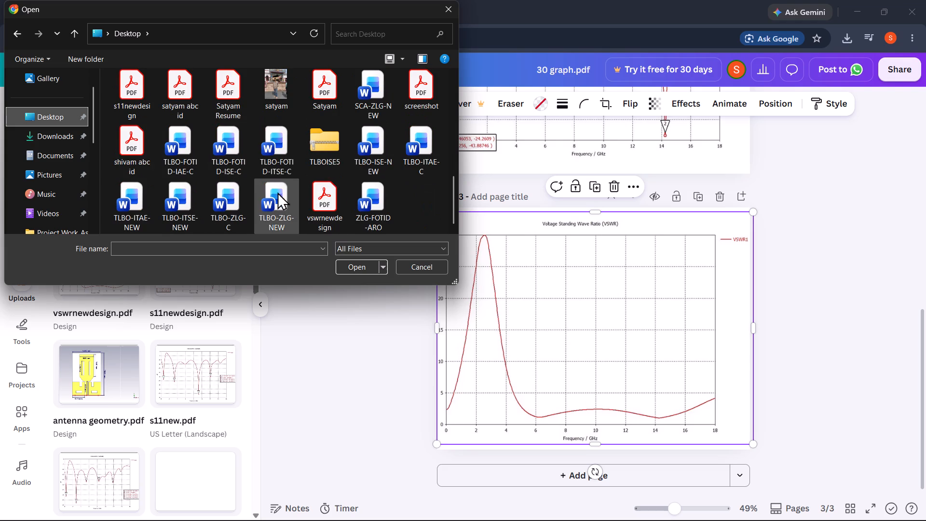
scroll(315, 160, up, 1)
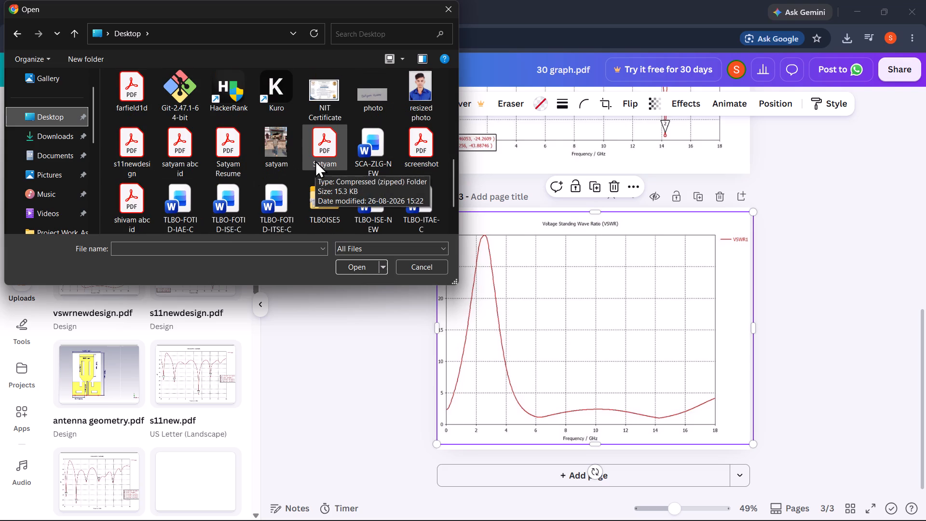
scroll(315, 160, up, 2)
double_click(123, 159)
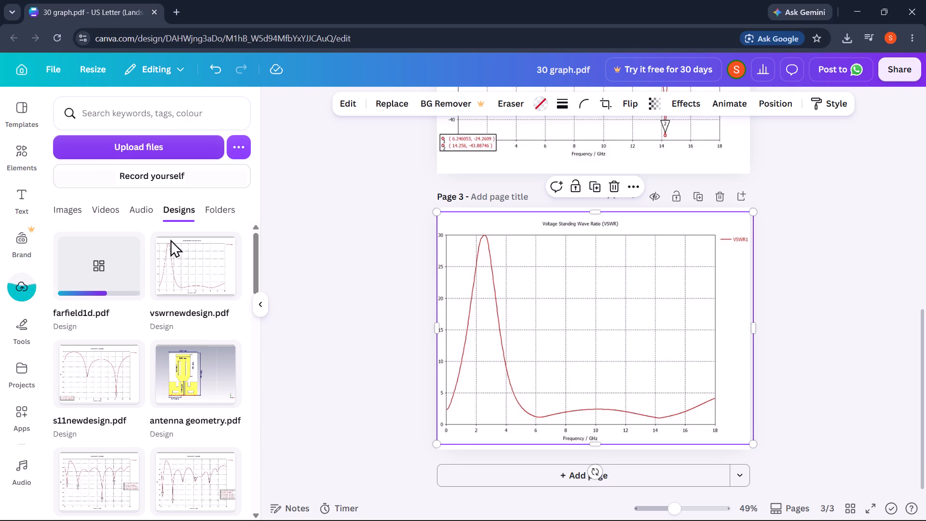
Add page 4 after the VSWR page and place the uploaded farfield1d.pdf on it.
click(562, 474)
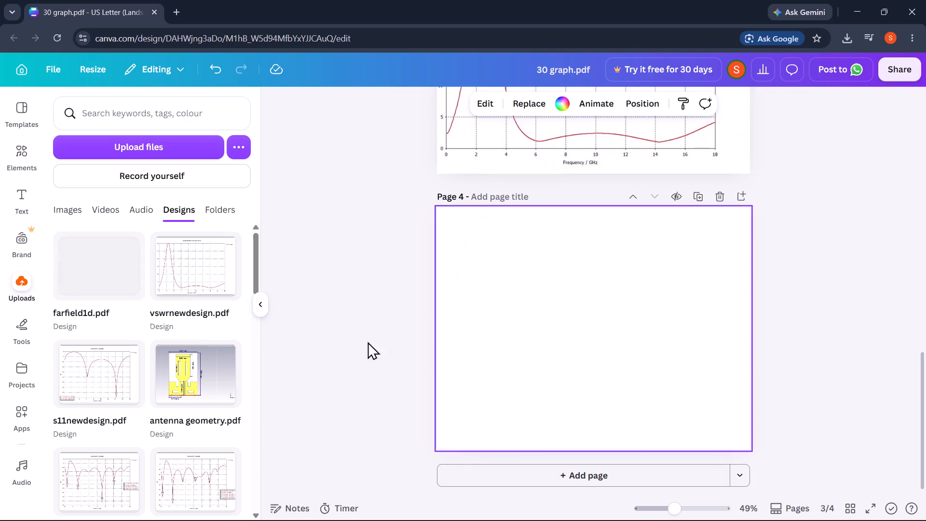
click(119, 257)
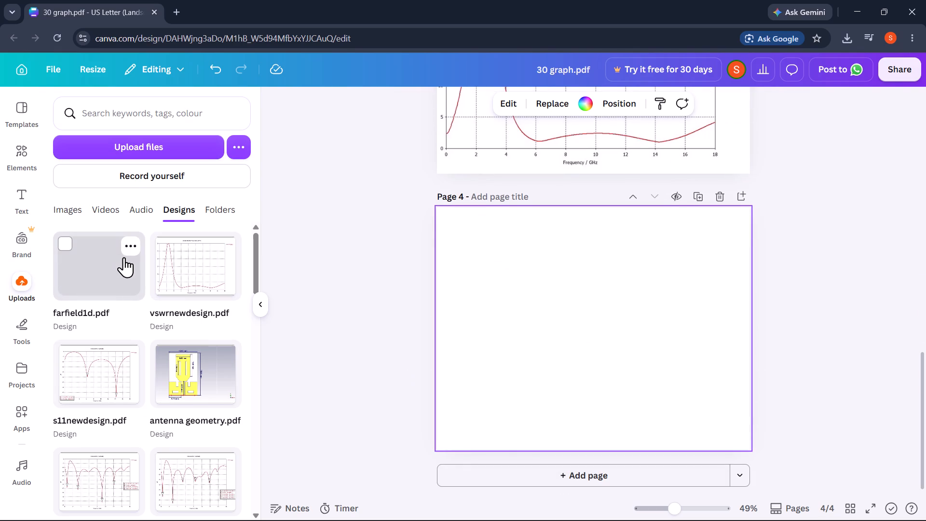
click(85, 260)
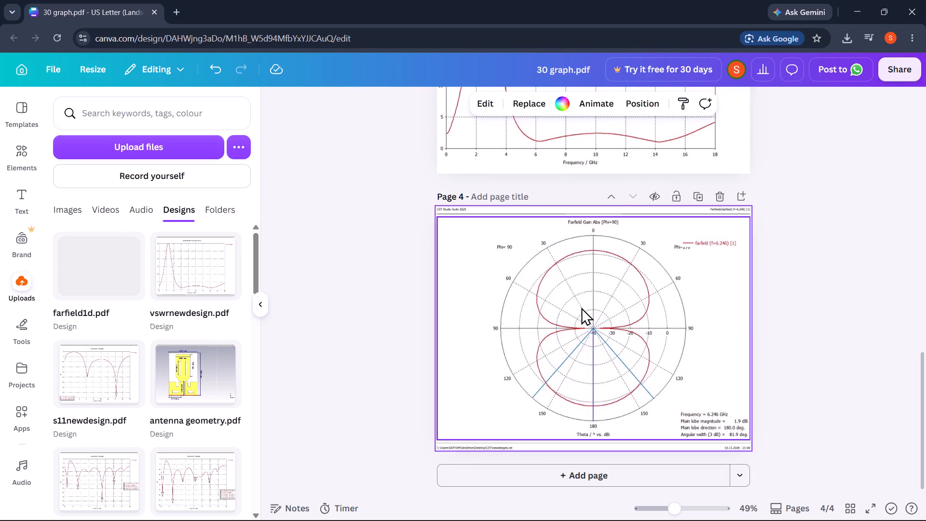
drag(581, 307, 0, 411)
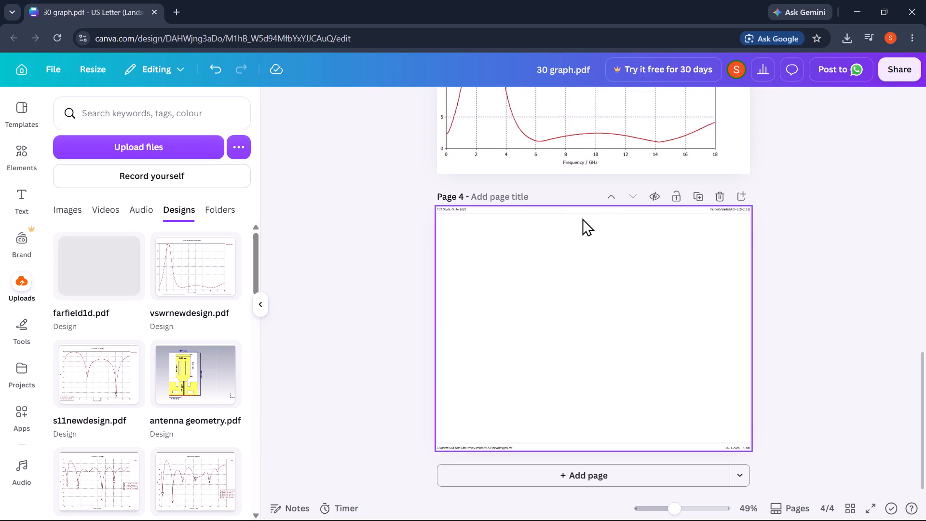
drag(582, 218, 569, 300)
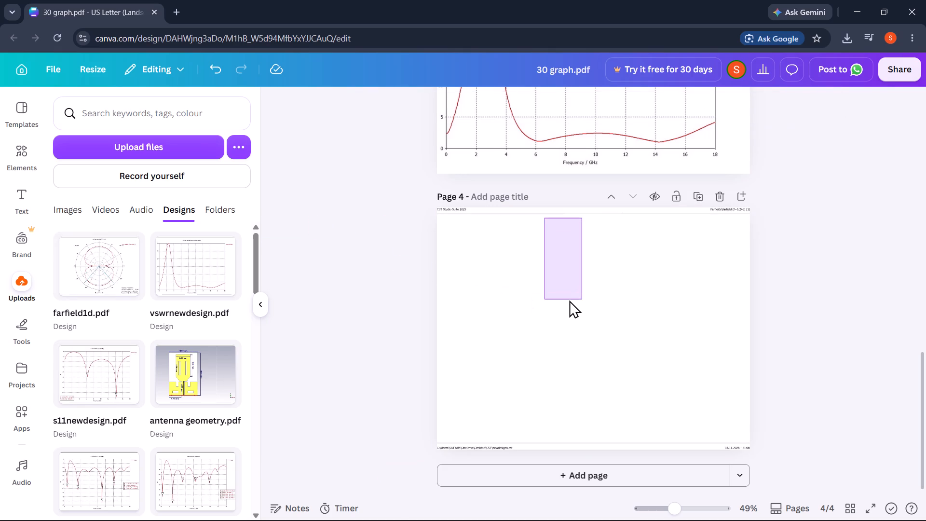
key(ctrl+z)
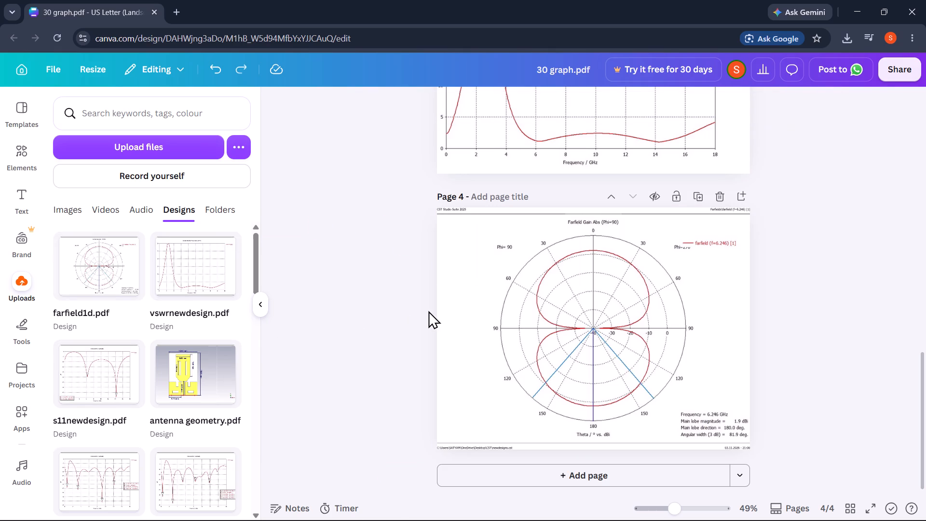
Remove the CST header strip and the file-path footer strip from page 4, keeping the polar plot.
drag(552, 210, 0, 245)
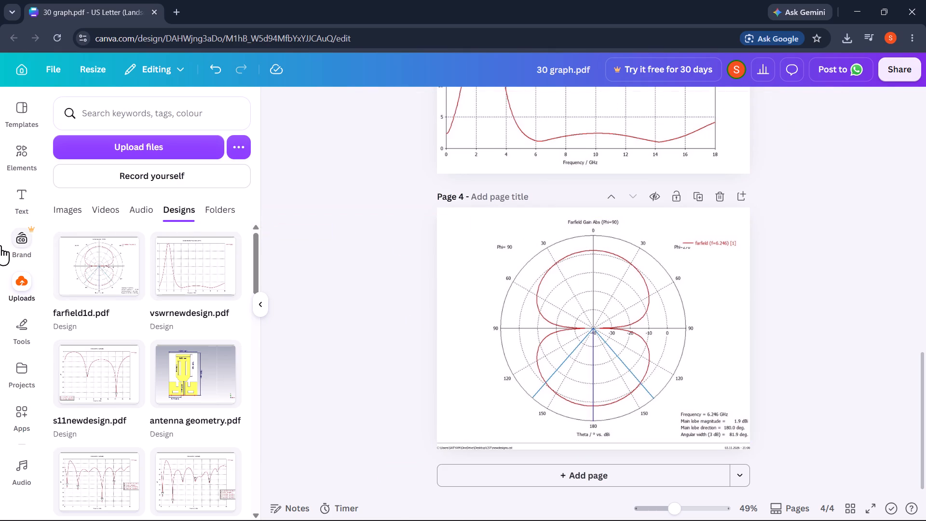
drag(479, 445, 0, 487)
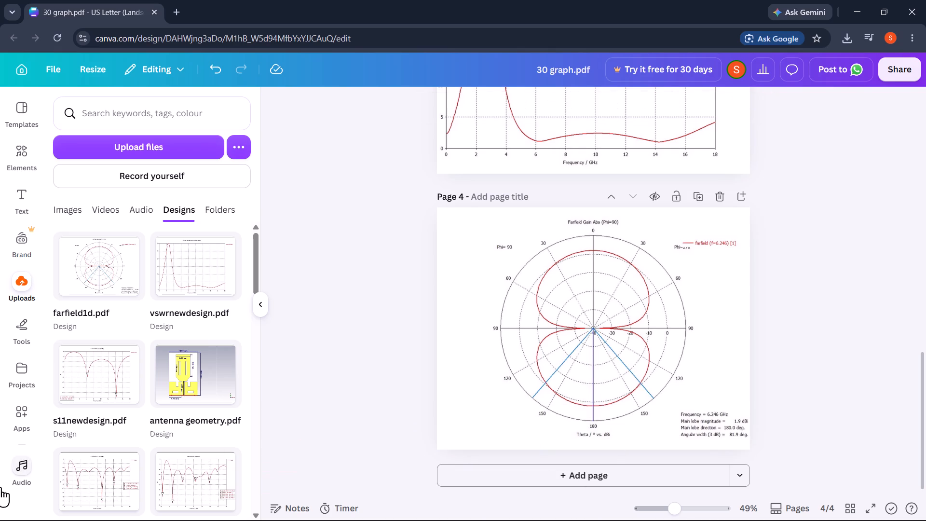
Enlarge the farfield polar plot slightly and reposition it to fill page 4 with its title and legend inside.
drag(526, 390, 512, 385)
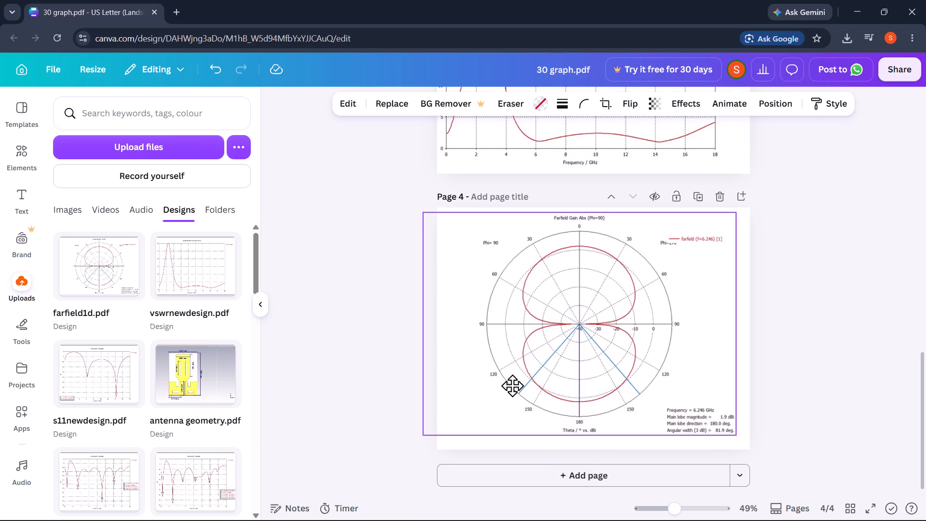
drag(512, 385, 510, 383)
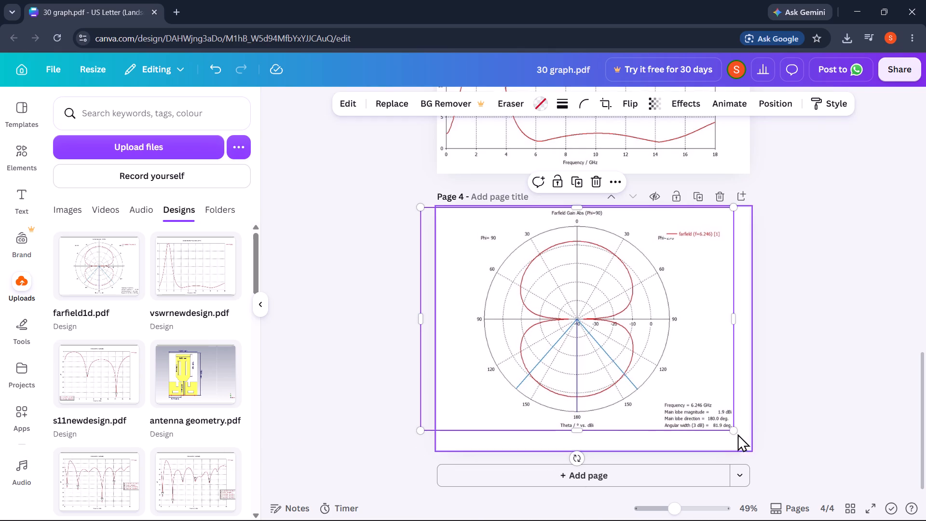
drag(734, 430, 746, 449)
drag(668, 372, 663, 374)
click(863, 322)
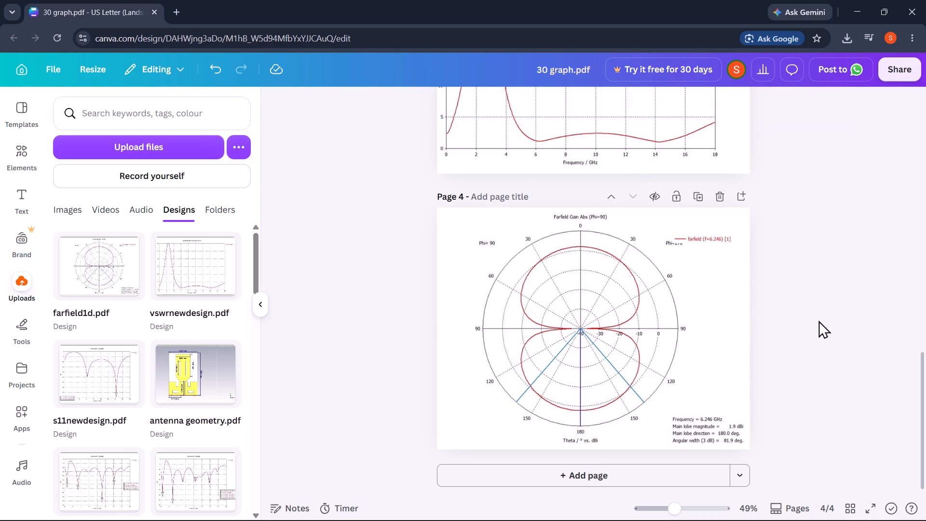
Download only page 4, the farfield polar plot, as a PNG.
click(906, 59)
click(709, 348)
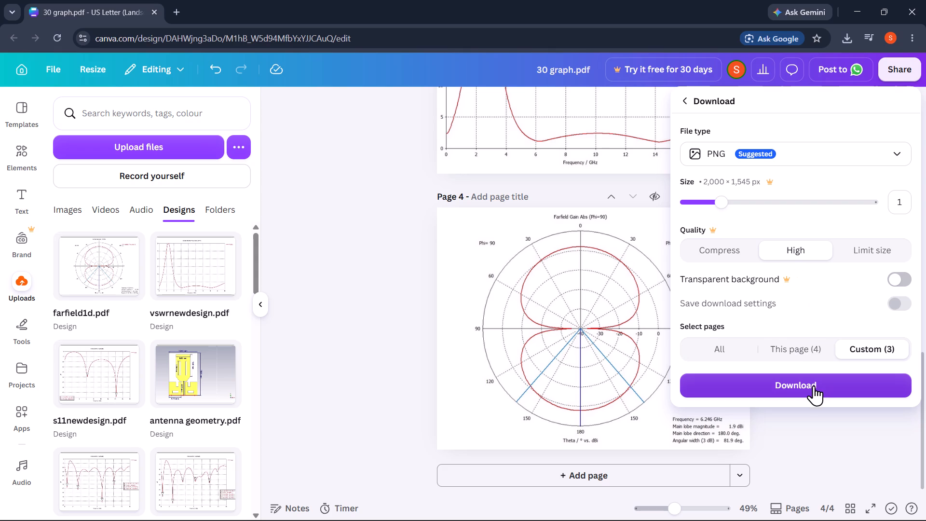
click(794, 355)
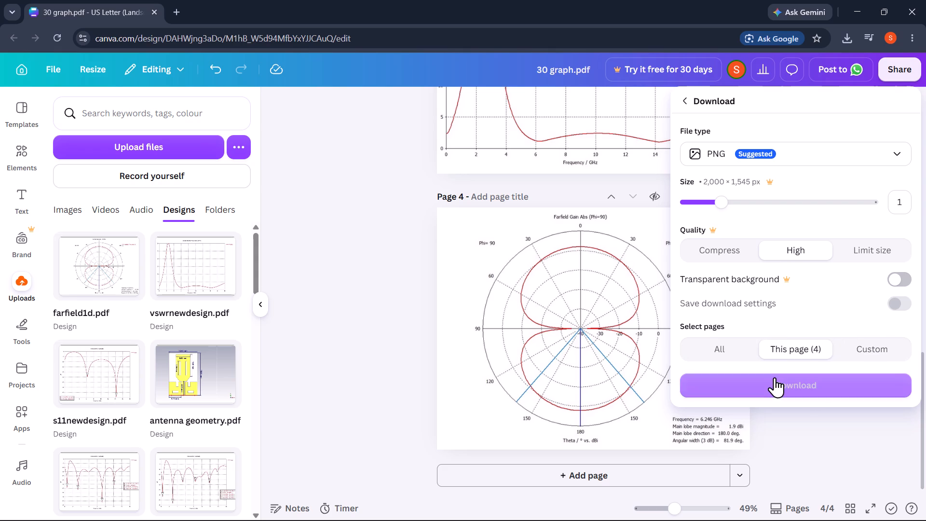
click(776, 381)
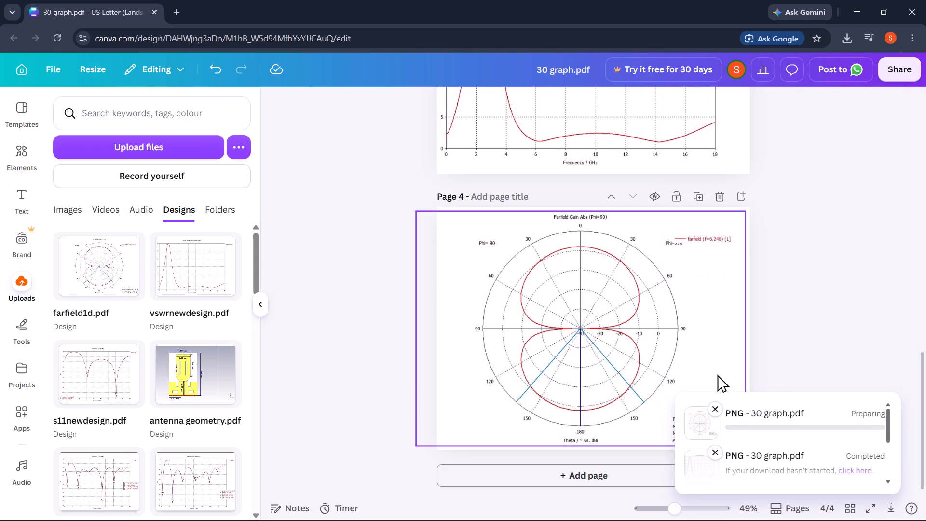